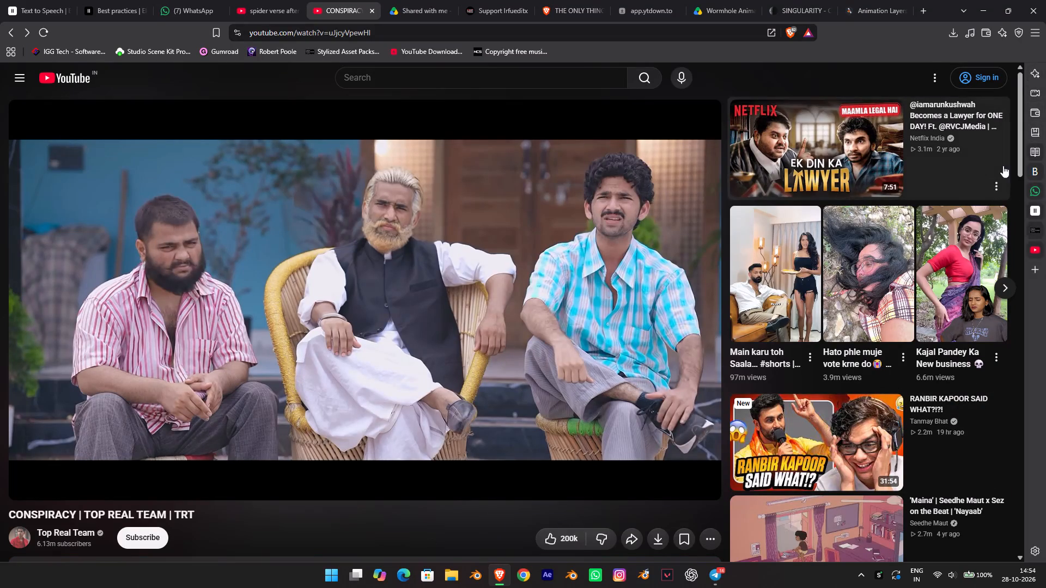
# Search YouTube for "naina morey".
pyautogui.click(468, 72)
pyautogui.write('nain')
pyautogui.press('a')
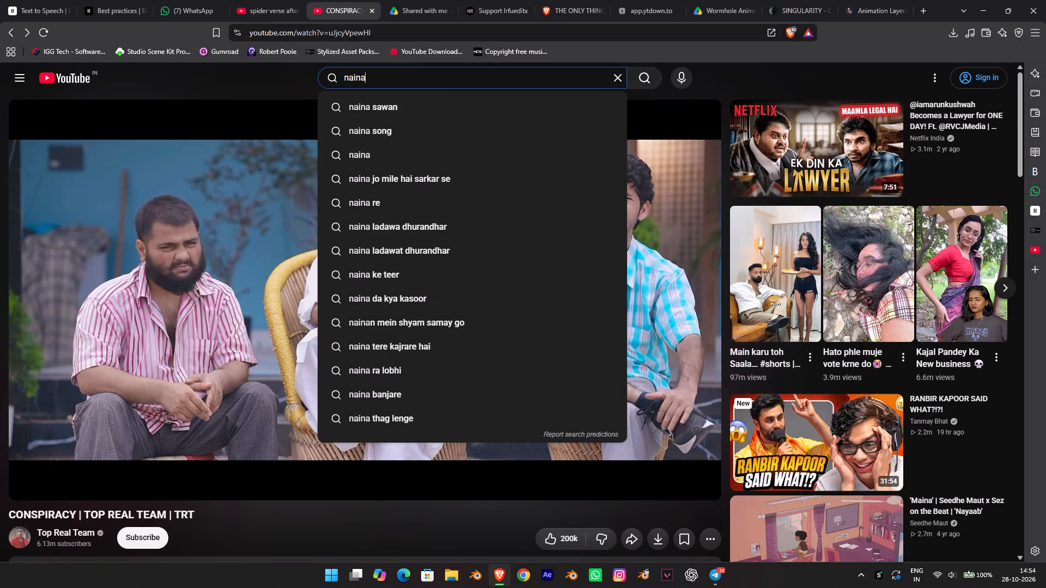
pyautogui.press('space')
pyautogui.press('Down')
pyautogui.press('Up')
pyautogui.press('BackSpace')
pyautogui.press('BackSpace')
pyautogui.press('BackSpace')
pyautogui.press('BackSpace')
pyautogui.press('BackSpace')
pyautogui.press('BackSpace')
pyautogui.press('BackSpace')
pyautogui.press('BackSpace')
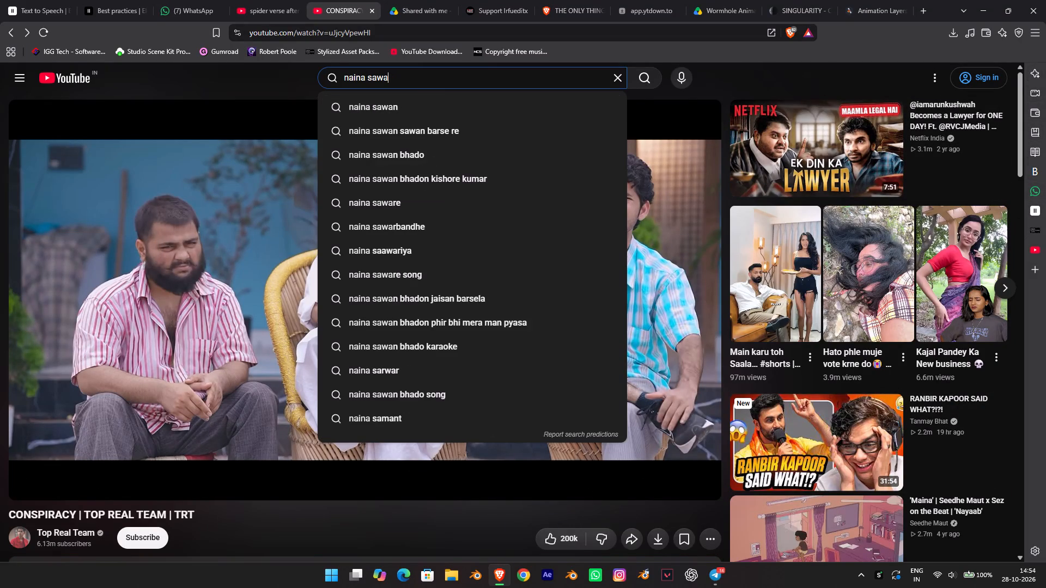
pyautogui.write('na mo')
pyautogui.press('Down')
pyautogui.press('Return')
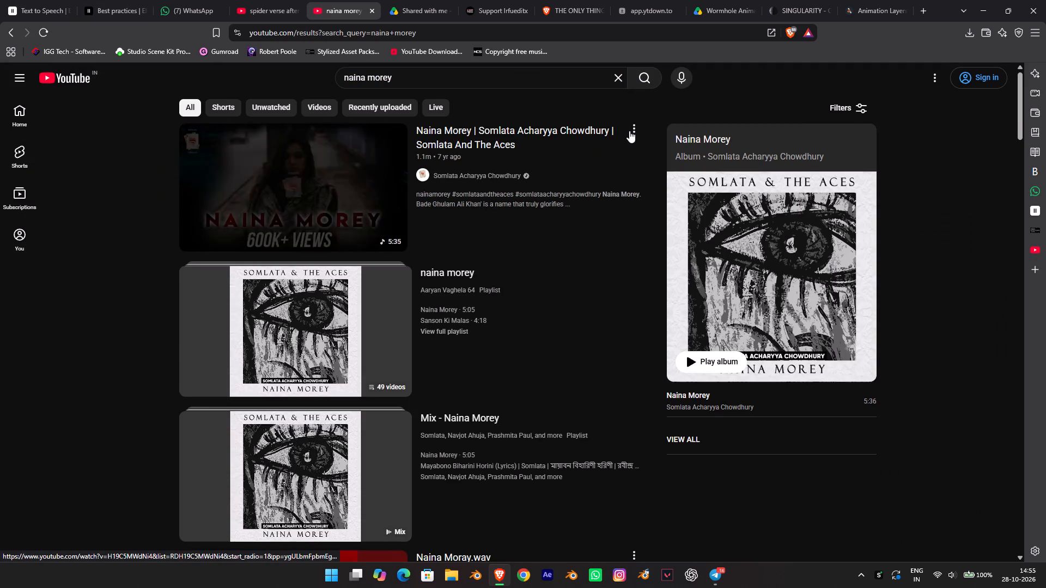
# Look through the results and copy the share link of the "Naina Morey" video by Somlata And The Aces.
pyautogui.scroll(-5, 238, 248)
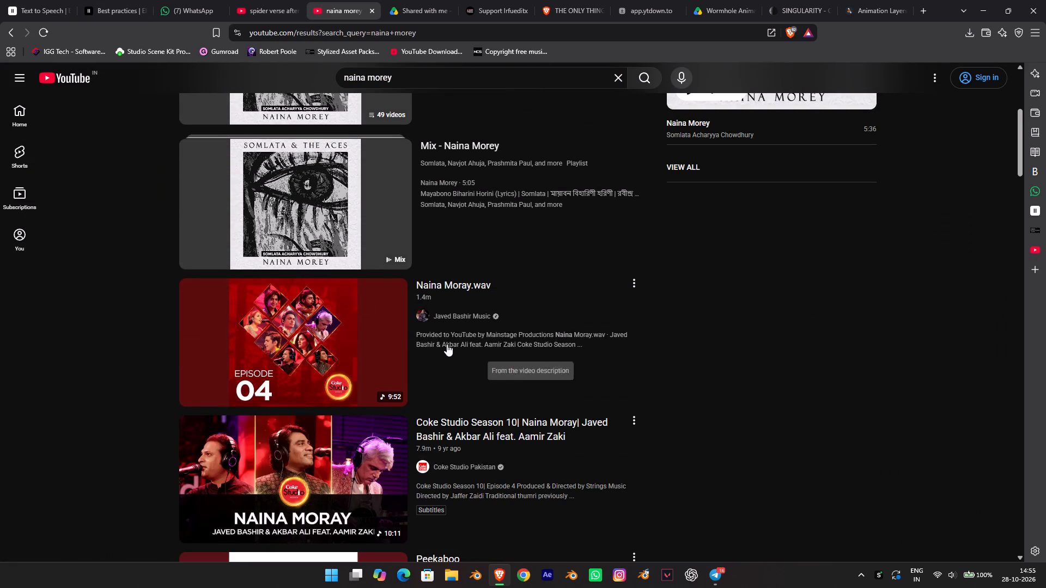
pyautogui.scroll(-5, 447, 344)
pyautogui.scroll(7, 570, 339)
pyautogui.scroll(3, 569, 94)
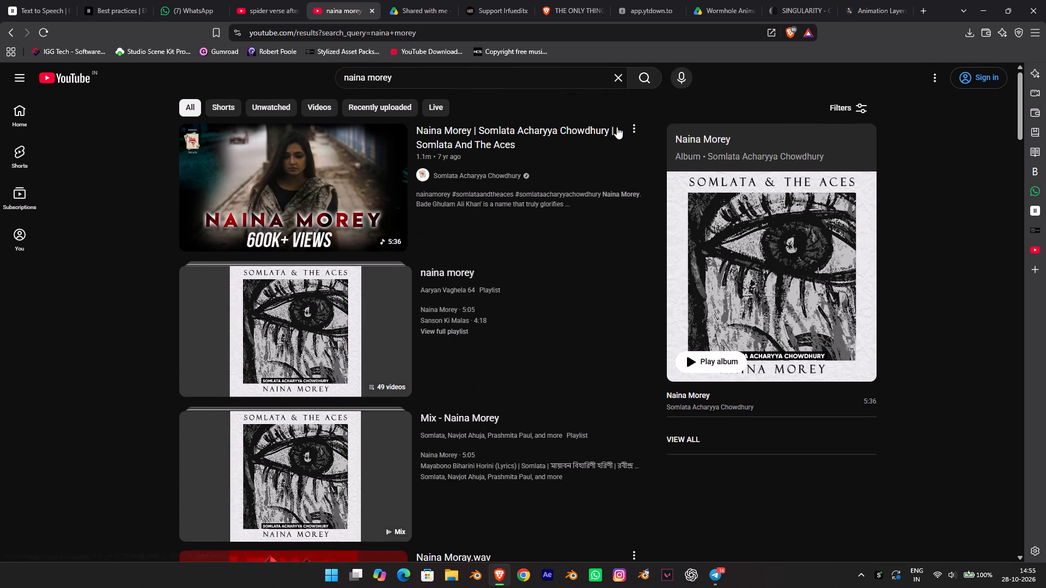
pyautogui.click(636, 128)
pyautogui.click(665, 213)
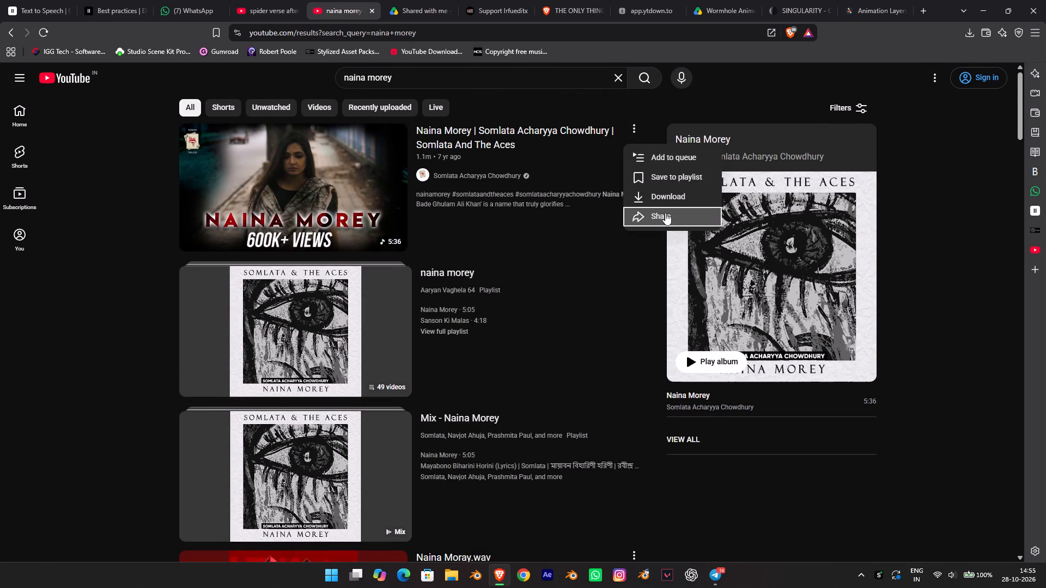
pyautogui.click(610, 340)
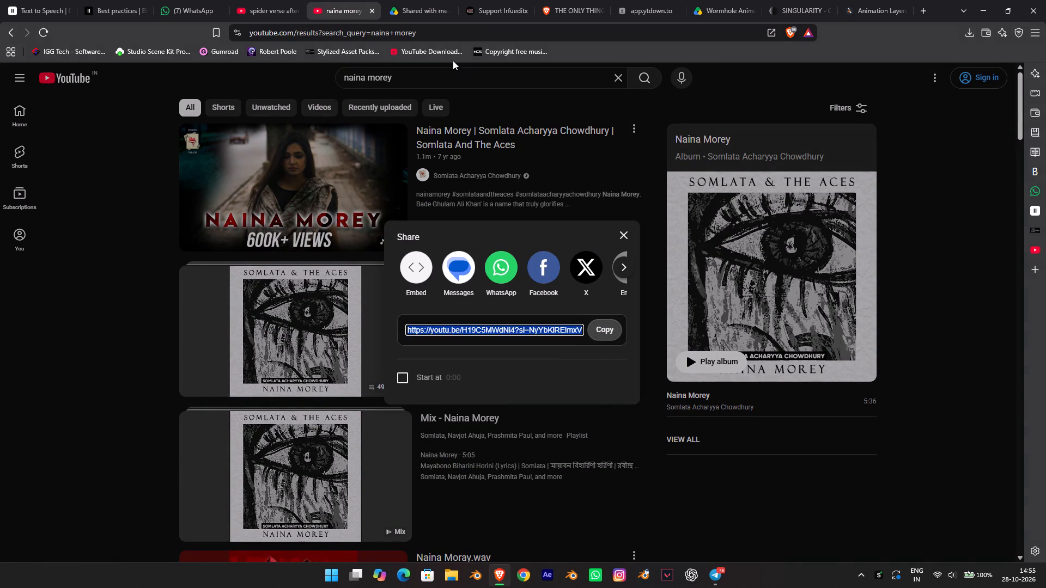
# Open the bookmarked YouTube downloader site, app.ytdown.to.
pyautogui.click(451, 56)
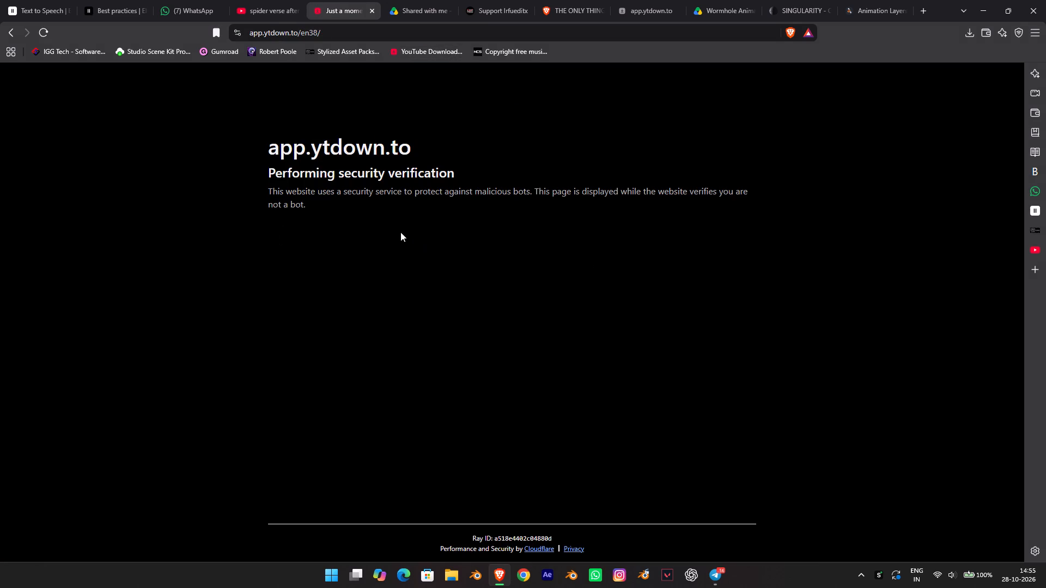
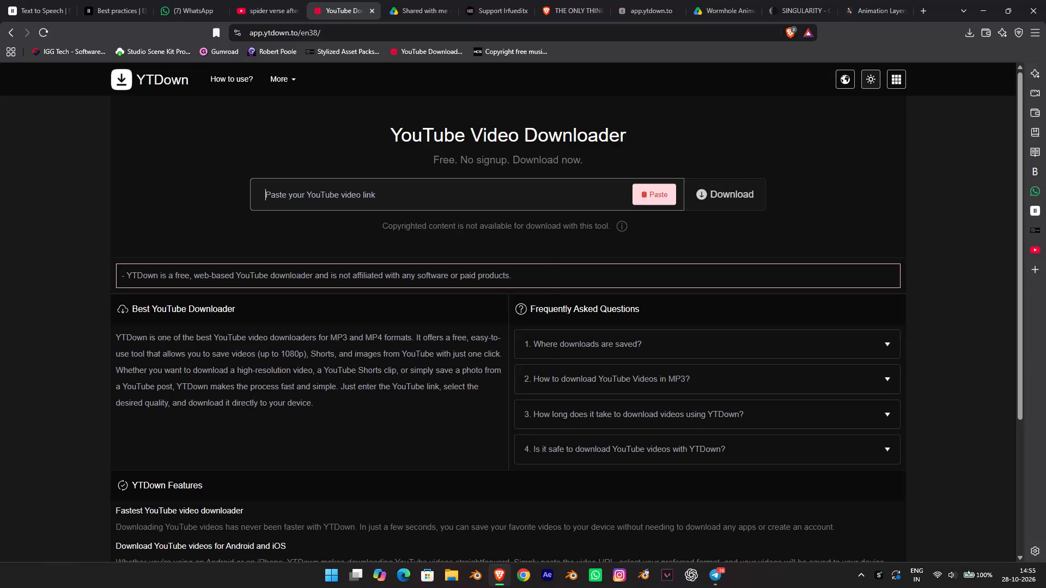
pyautogui.rightClick(424, 183)
pyautogui.click(481, 328)
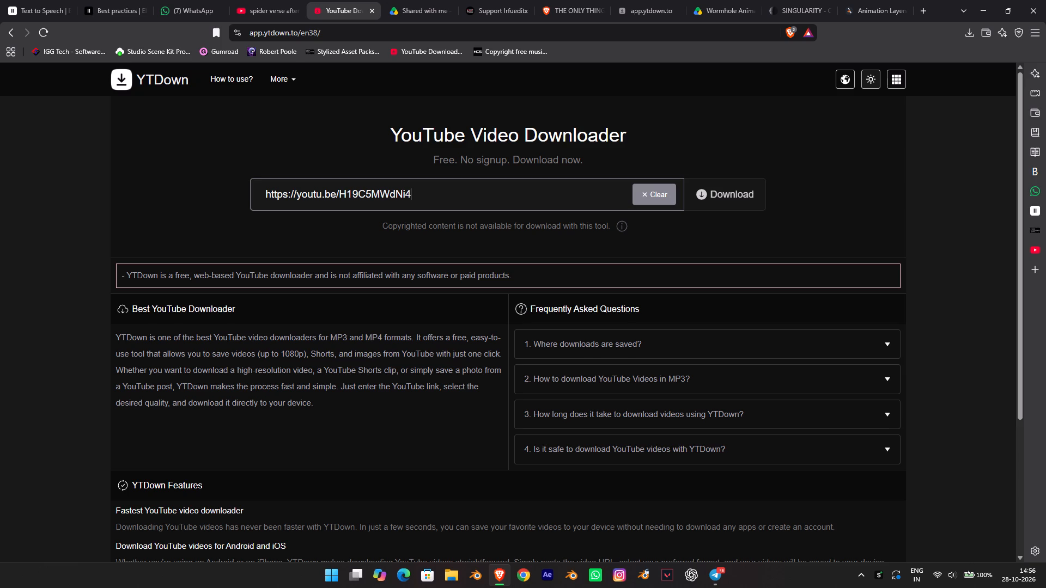
pyautogui.click(743, 203)
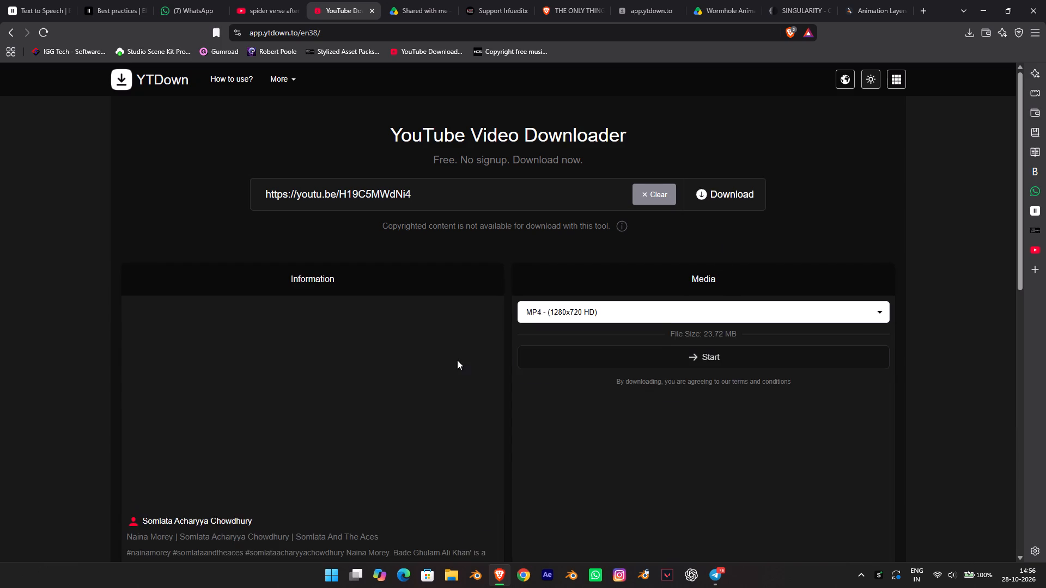
# Choose the MP3 - (128K) audio format for the video and start preparing the file.
pyautogui.scroll(-5, 198, 449)
pyautogui.scroll(4, 624, 208)
pyautogui.click(628, 252)
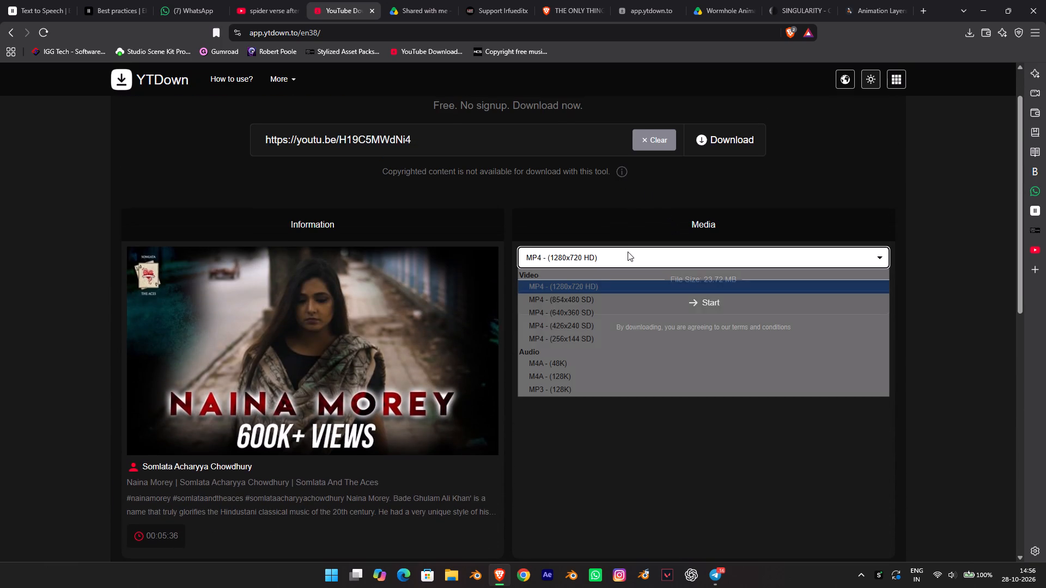
pyautogui.click(573, 391)
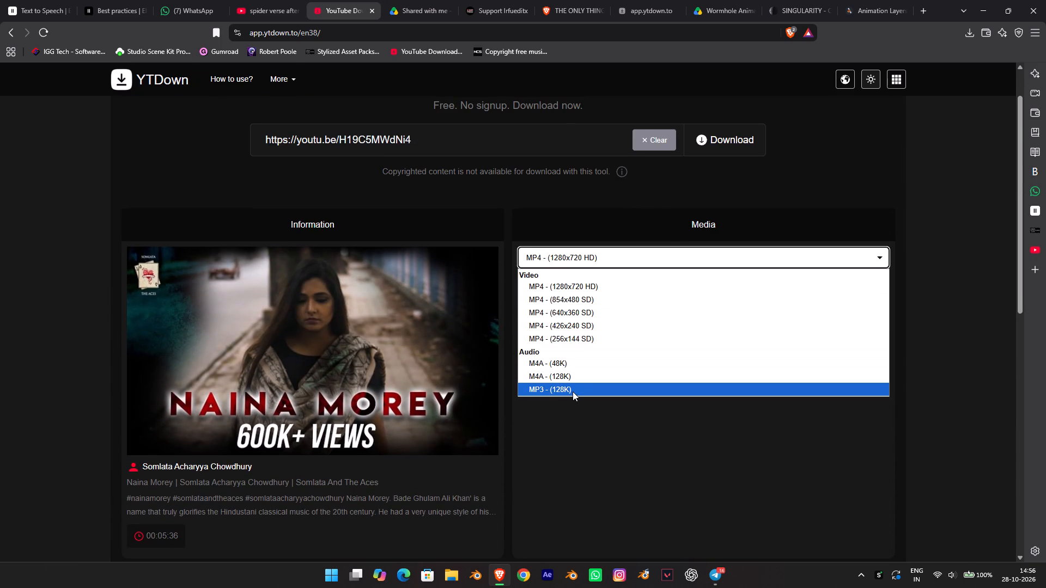
pyautogui.click(728, 299)
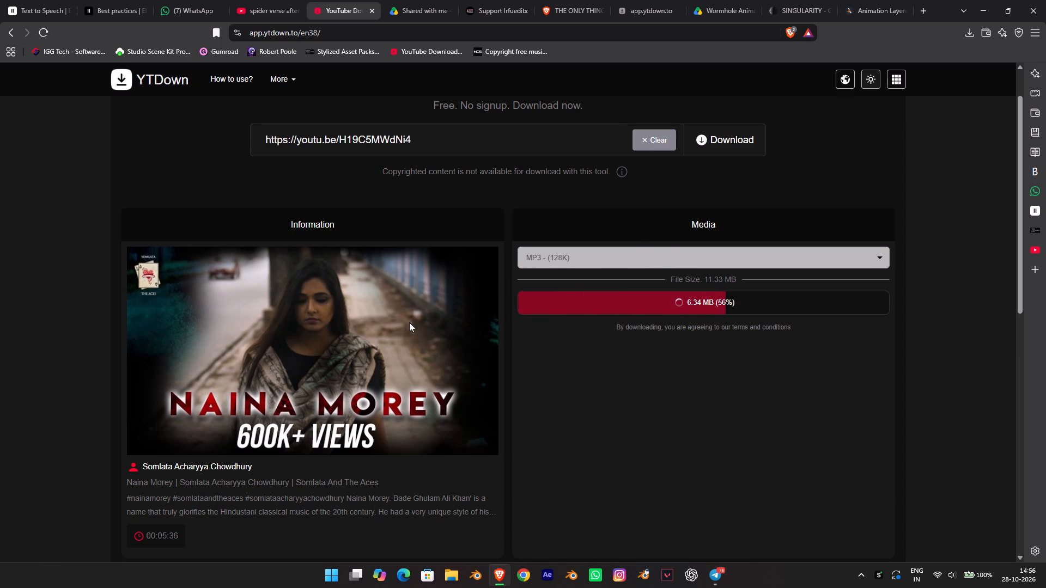
pyautogui.scroll(-7, 749, 403)
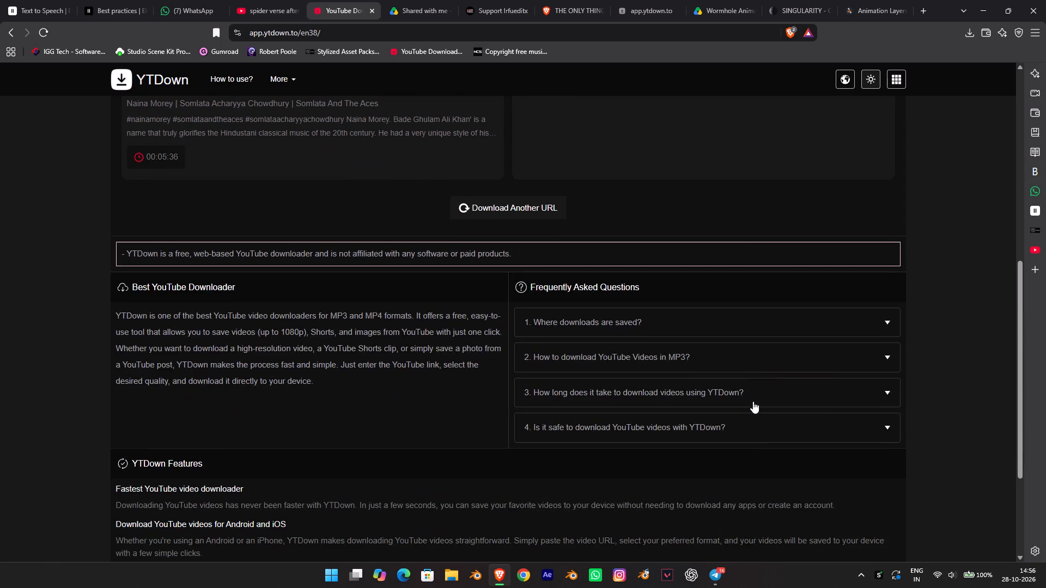
pyautogui.scroll(5, 754, 401)
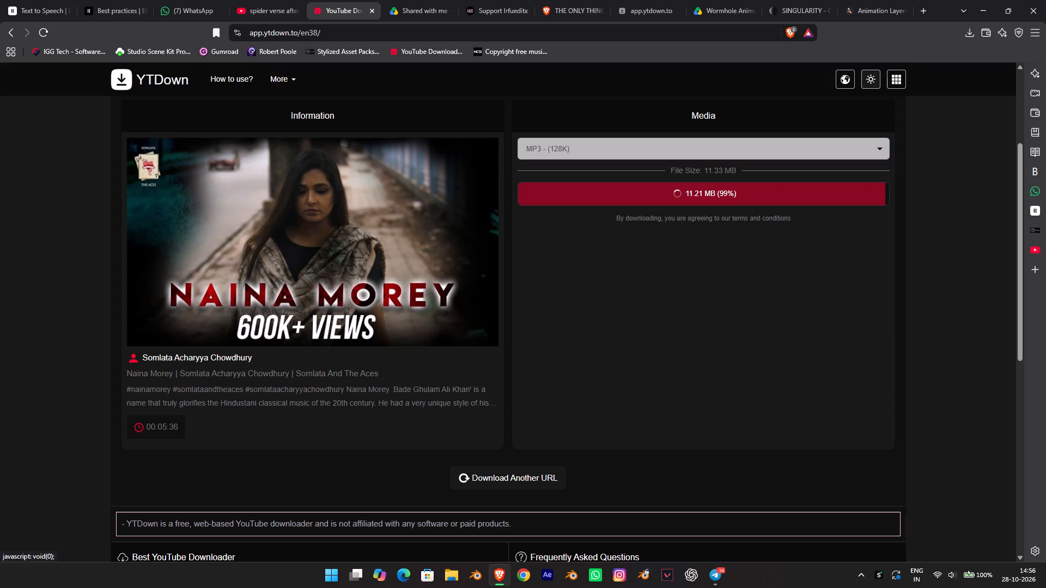
pyautogui.scroll(2, 657, 222)
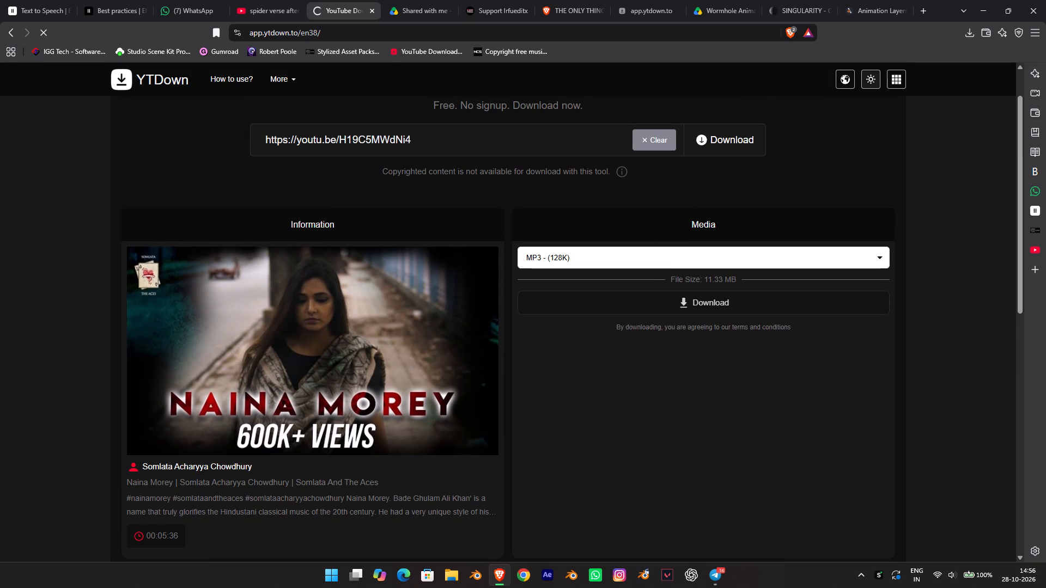
# Download the prepared MP3 and save it in the AUDIO AX folder on New Volume (E:), keeping the suggested file name.
pyautogui.click(721, 312)
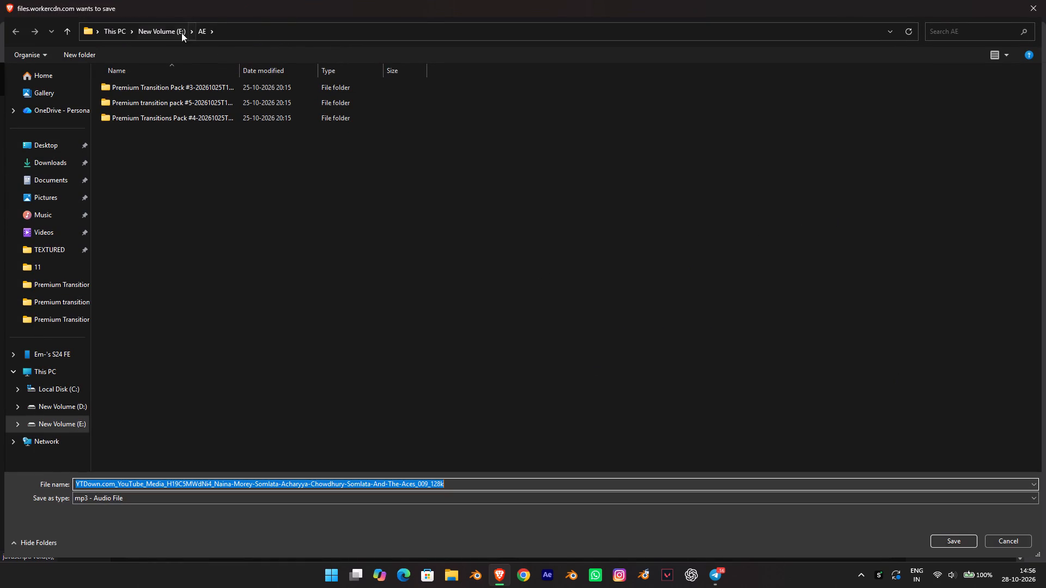
pyautogui.click(111, 35)
pyautogui.click(478, 126)
pyautogui.doubleClick(470, 104)
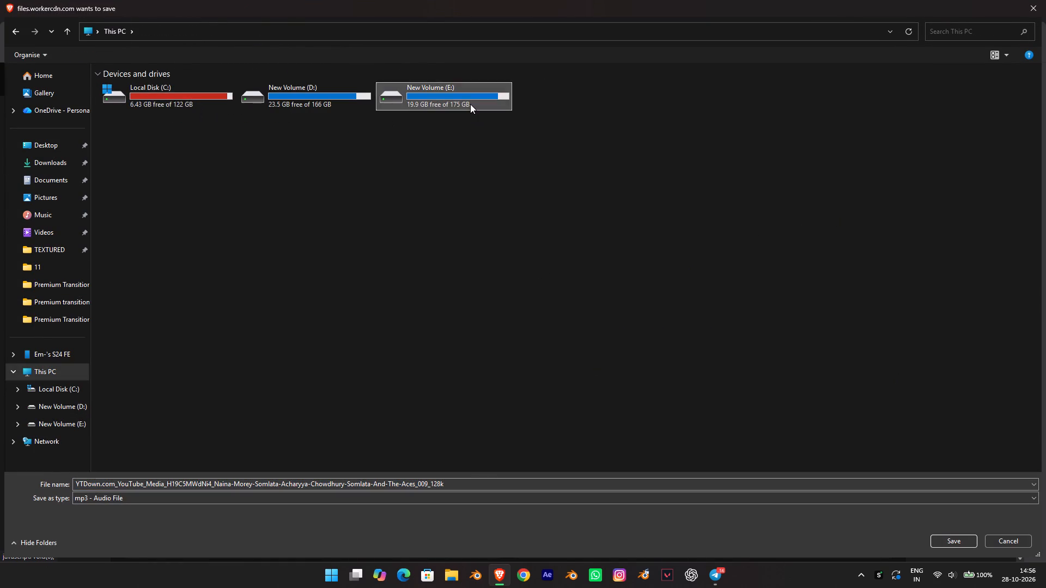
pyautogui.doubleClick(267, 100)
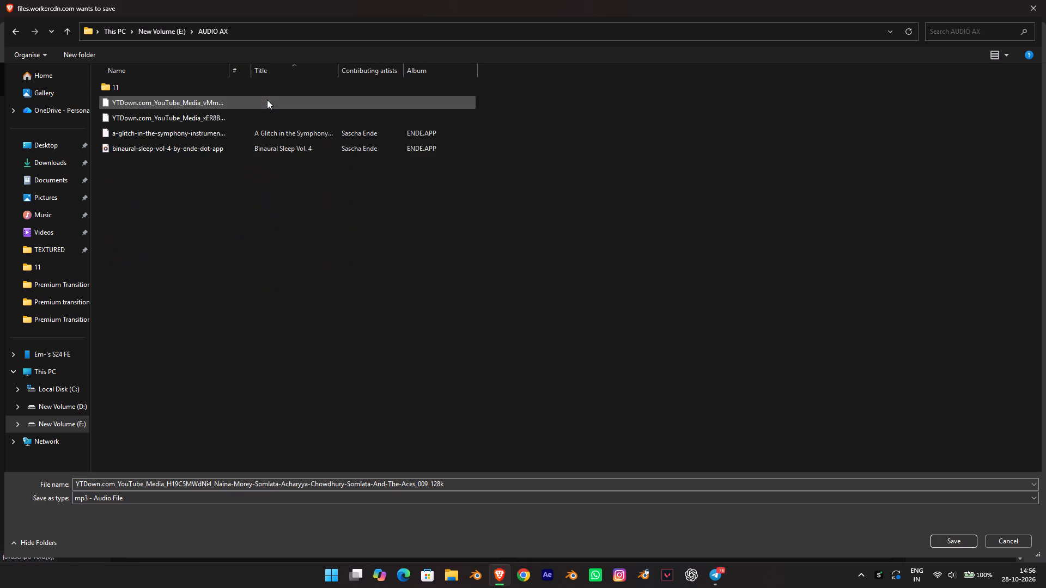
pyautogui.click(965, 538)
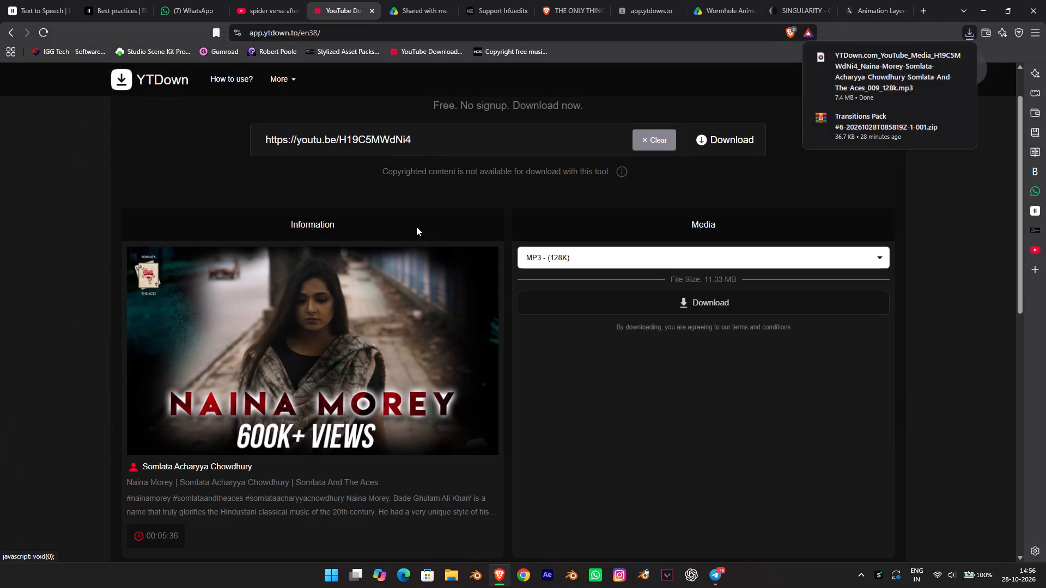
# Launch After Effects.
pyautogui.moveTo(853, 62); pyautogui.dragTo(576, 557)
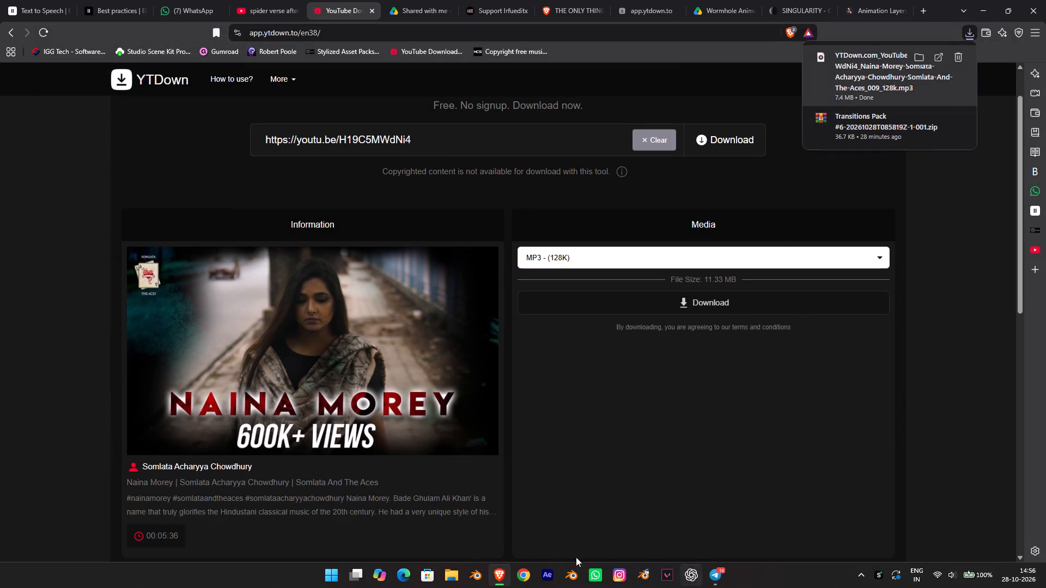
pyautogui.moveTo(576, 557); pyautogui.dragTo(953, 89)
pyautogui.click(550, 569)
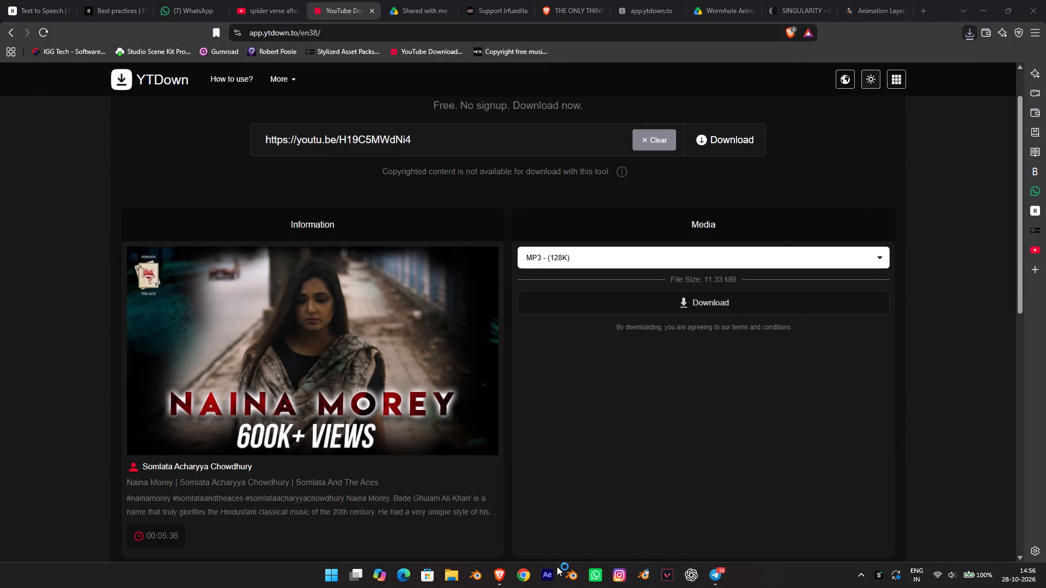
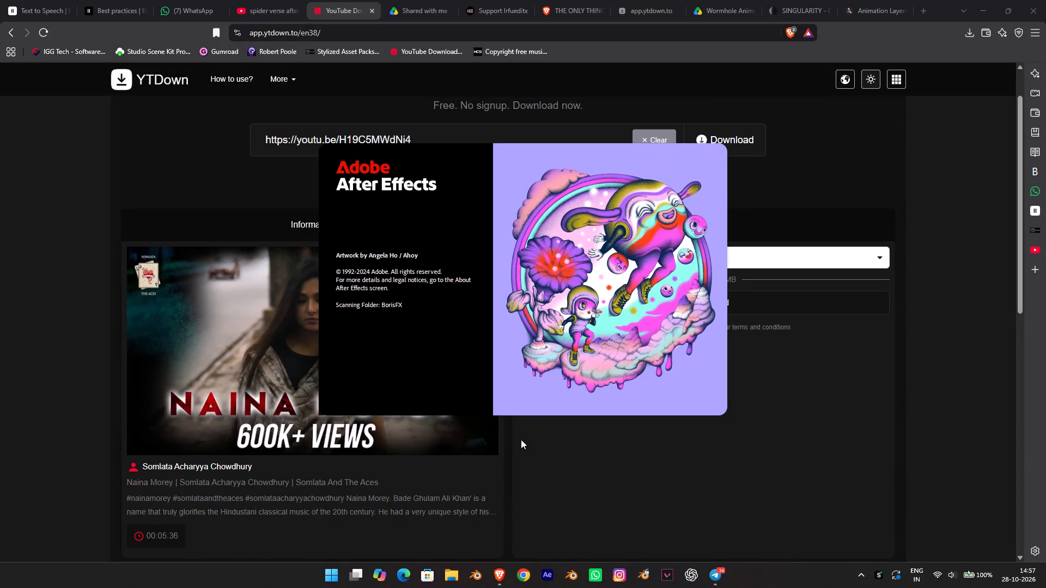
# Switch to File Explorer and open the HERO PAGE PORTFOLIO video from the RENDERS folder on New Volume (D:).
pyautogui.click(444, 573)
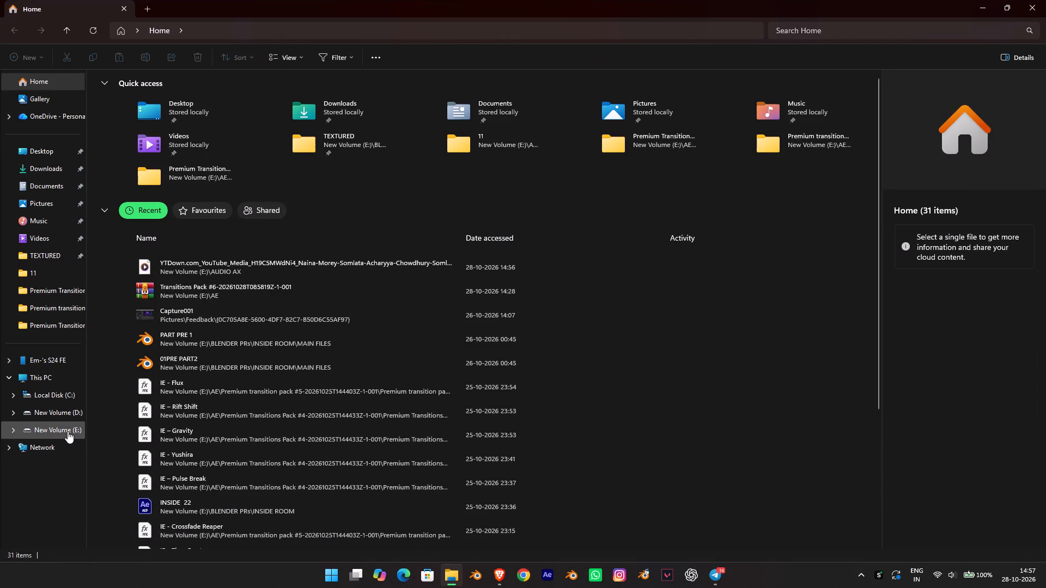
pyautogui.click(68, 431)
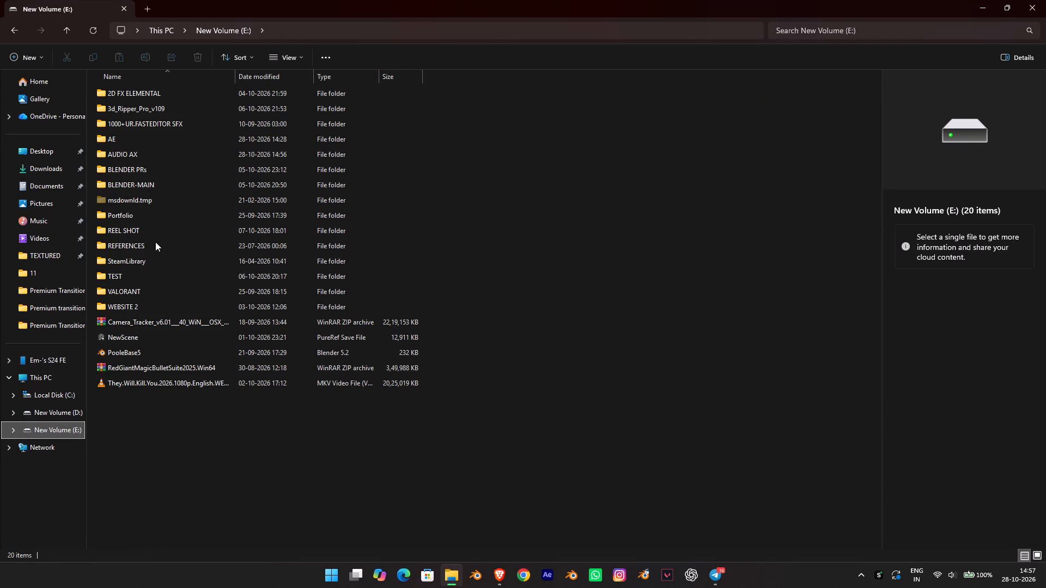
pyautogui.click(73, 413)
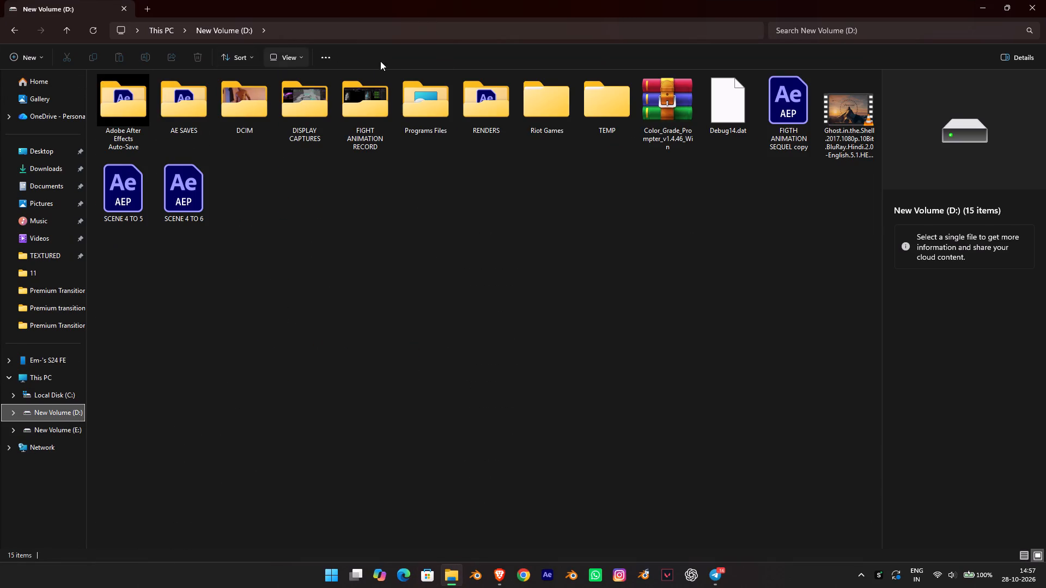
pyautogui.doubleClick(502, 113)
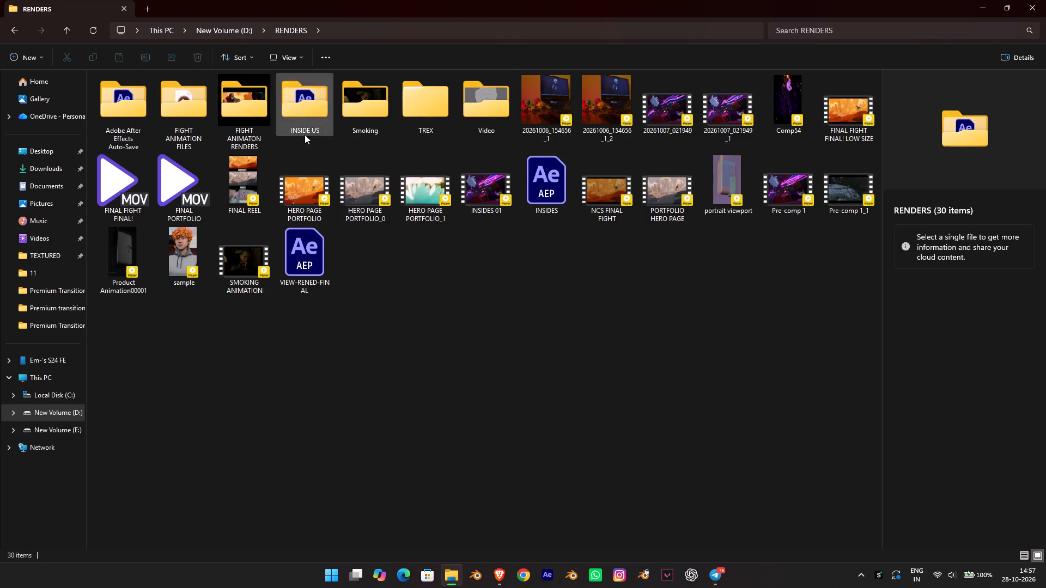
pyautogui.doubleClick(284, 187)
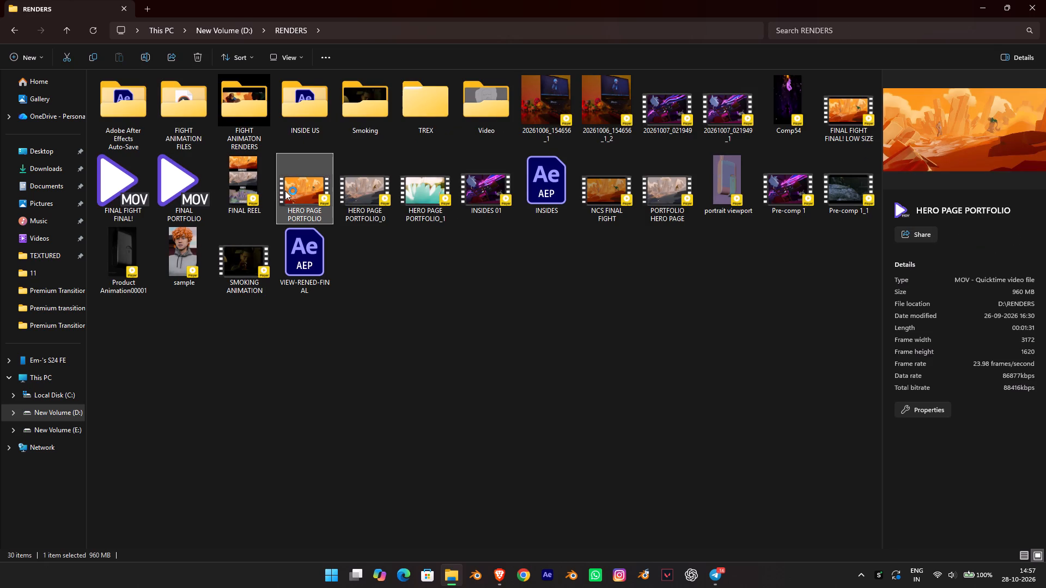
pyautogui.click(382, 194)
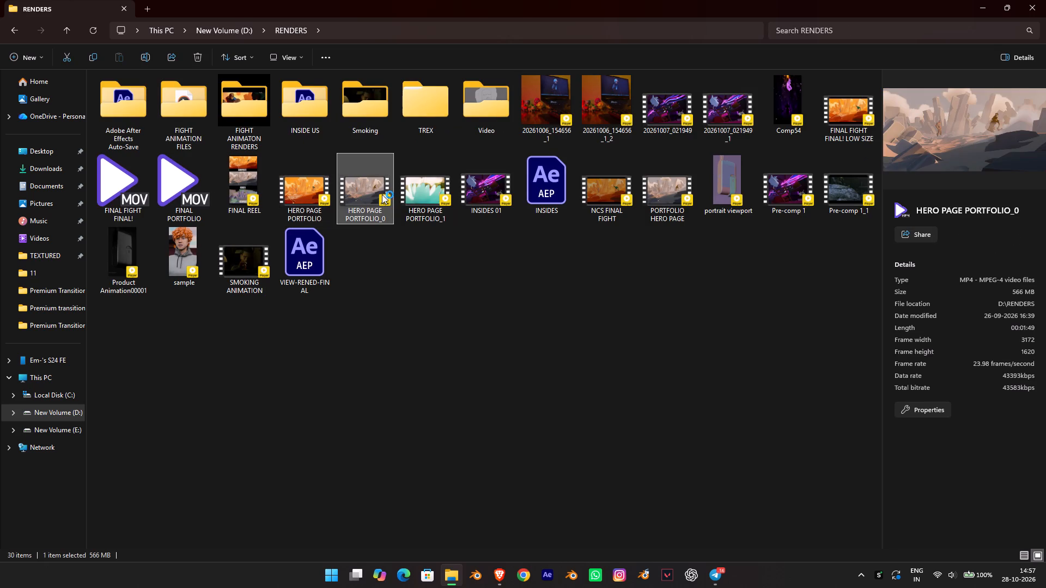
pyautogui.click(317, 194)
pyautogui.click(439, 198)
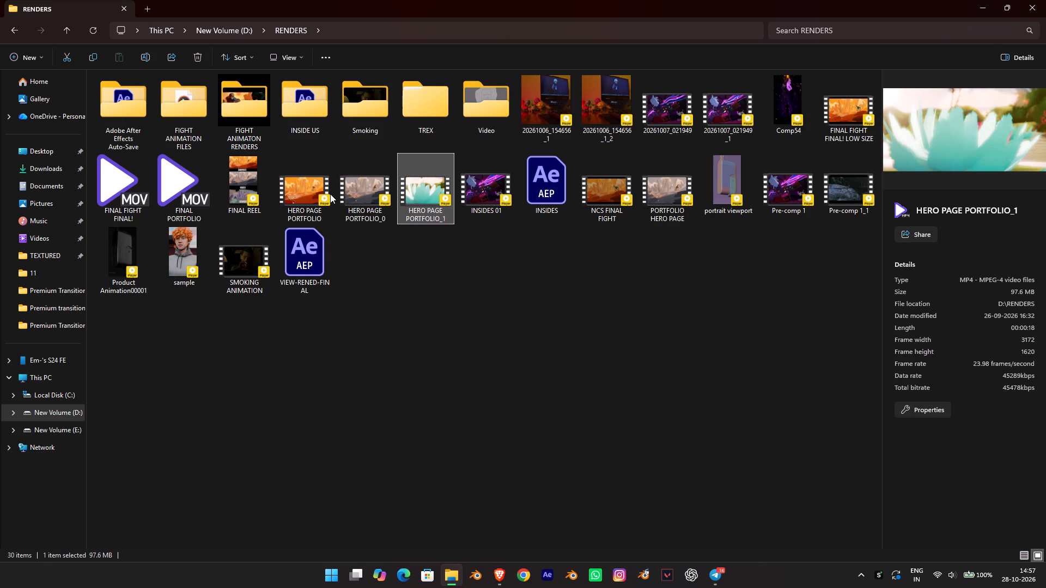
pyautogui.click(290, 199)
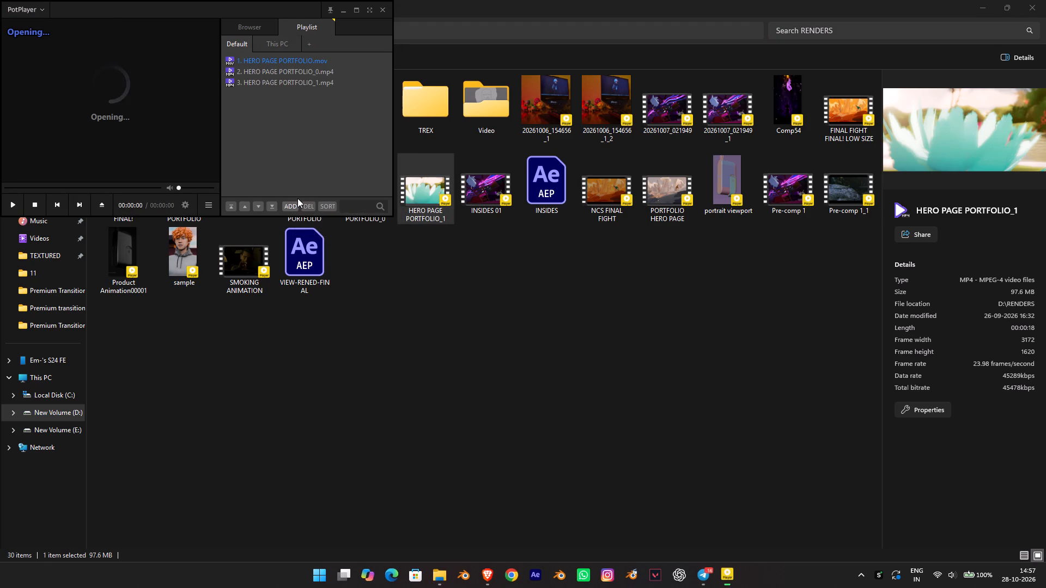
# Watch the HERO PAGE PORTFOLIO video with the volume raised to full, dismissing the update dialog, and pause about 25 seconds in.
pyautogui.scroll(3, 302, 196)
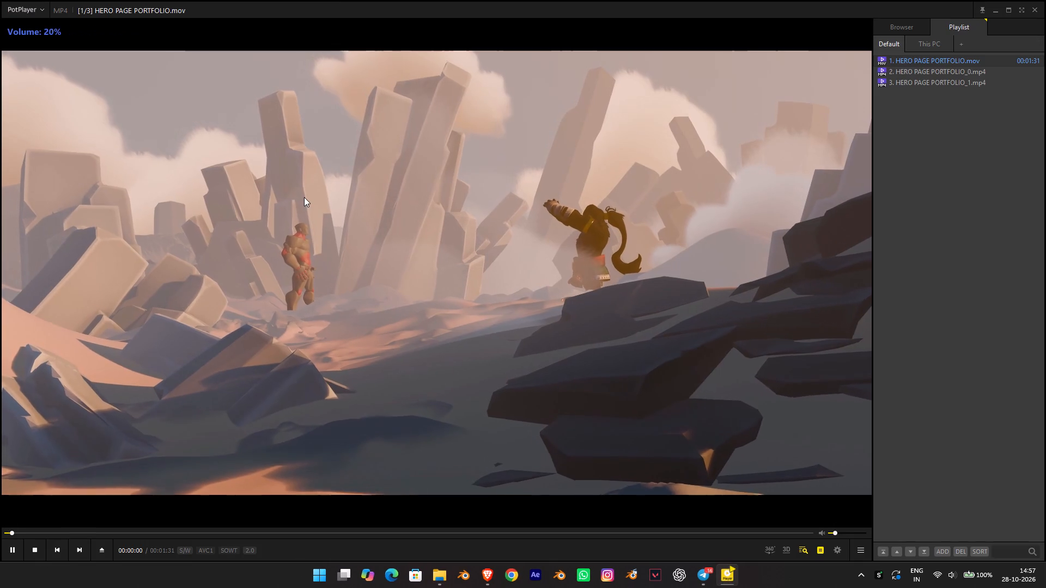
pyautogui.scroll(15, 304, 197)
pyautogui.scroll(6, 304, 207)
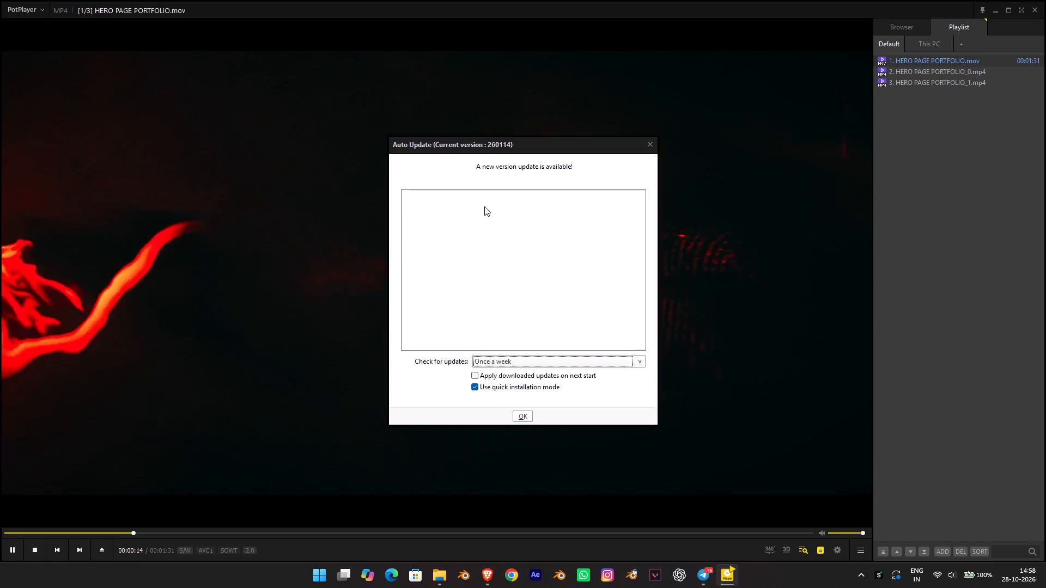
pyautogui.click(653, 143)
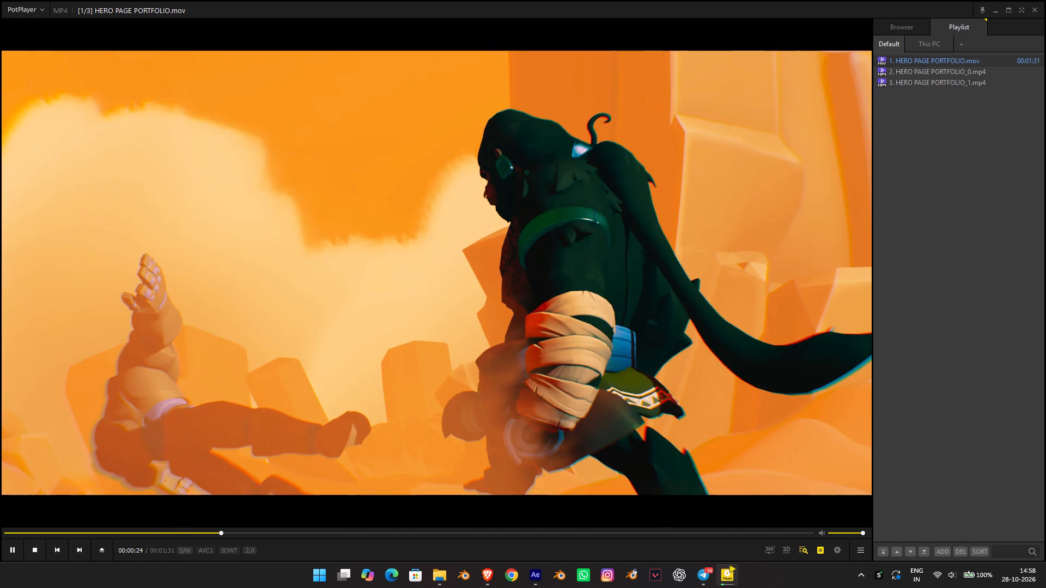
pyautogui.press('space')
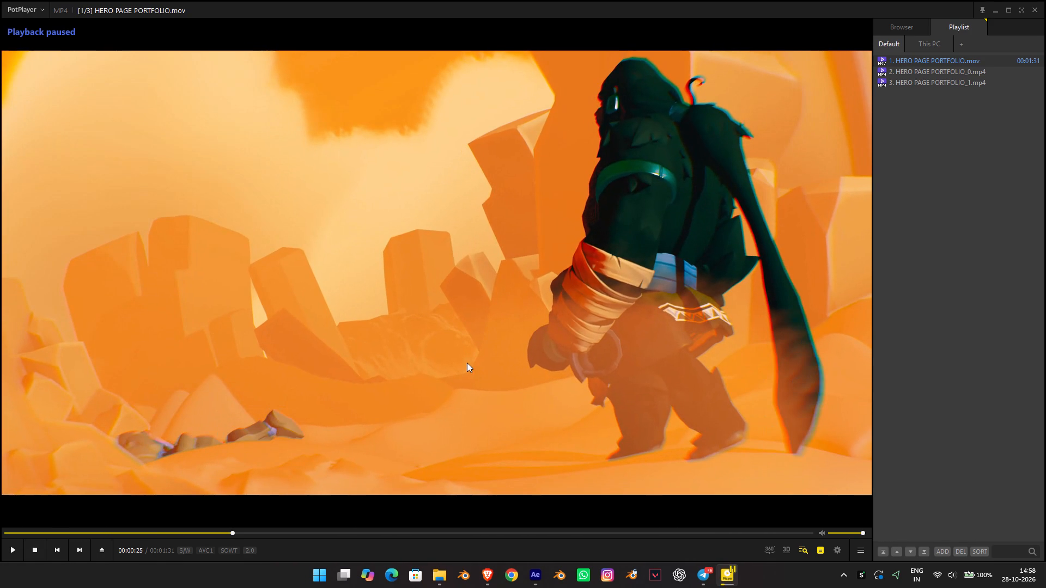
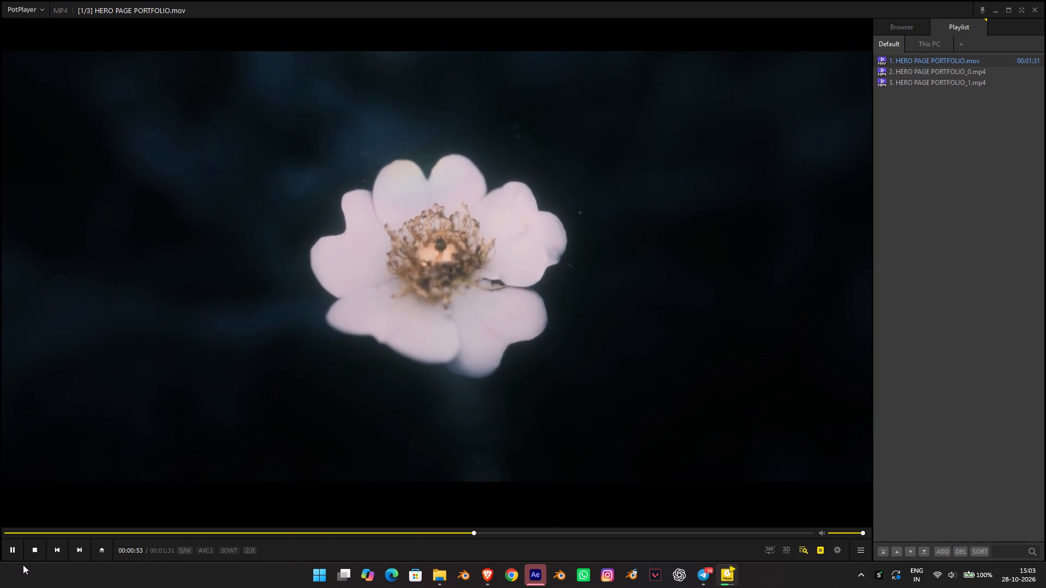
# Pause the HERO PAGE PORTFOLIO video on the pale flower shot, about 53 seconds in.
pyautogui.press('space')
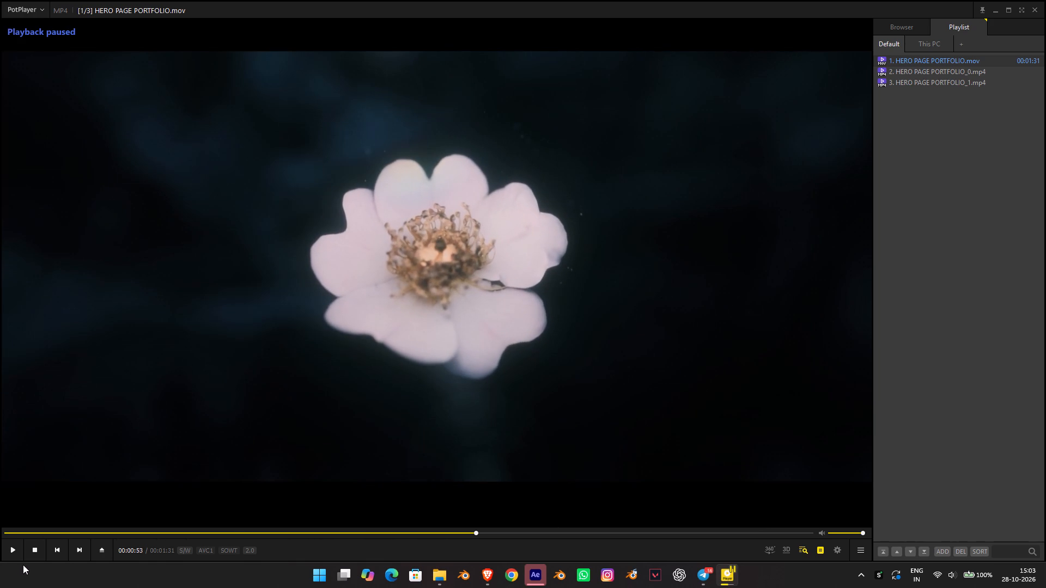
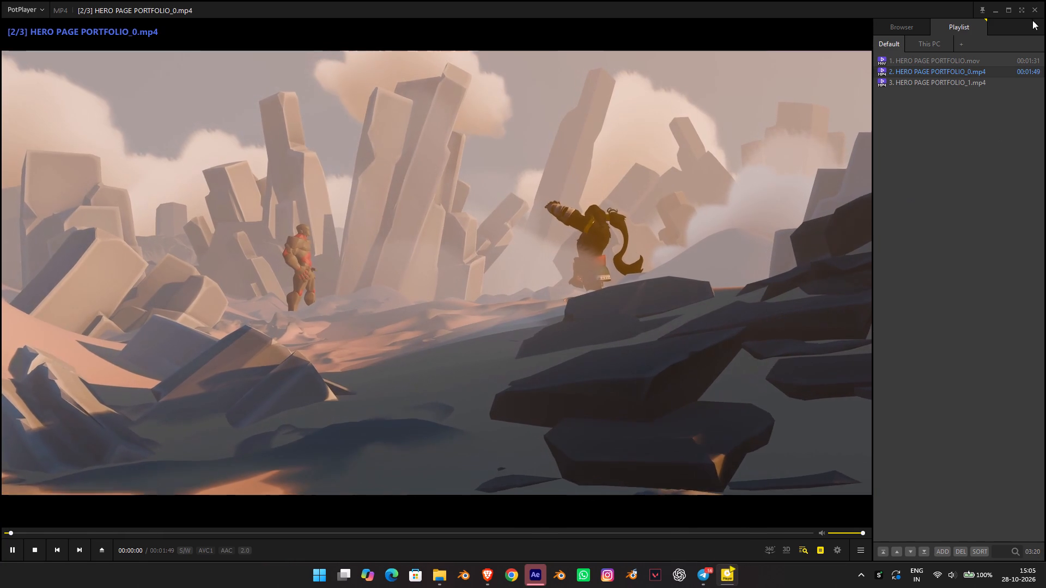
# Skim through HERO PAGE PORTFOLIO_0.mp4 from start to end and back, reviewing its shots, and close the player.
pyautogui.moveTo(287, 531); pyautogui.dragTo(397, 537)
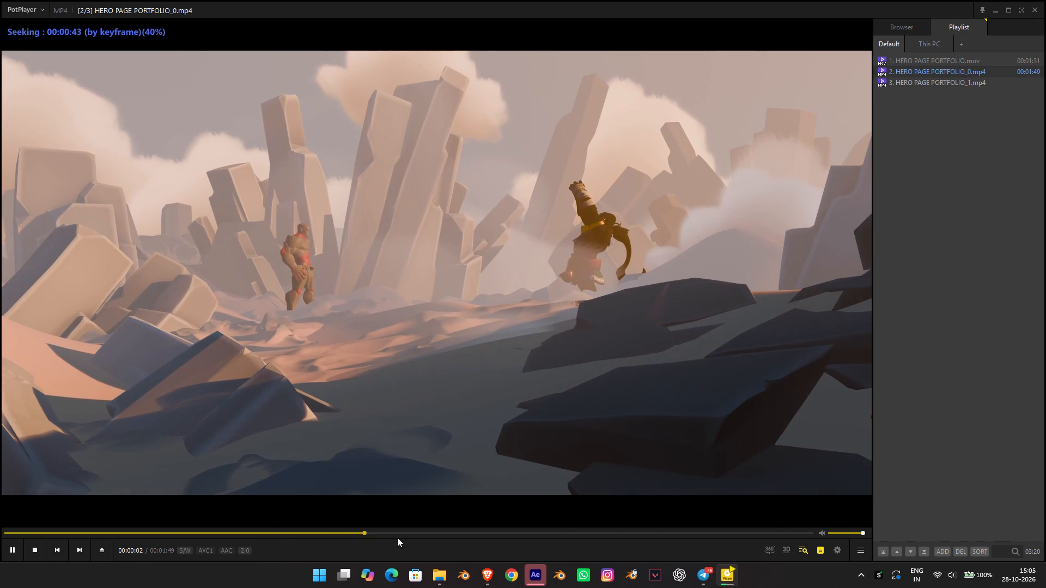
pyautogui.moveTo(397, 537); pyautogui.dragTo(824, 547)
pyautogui.click(795, 536)
pyautogui.click(745, 532)
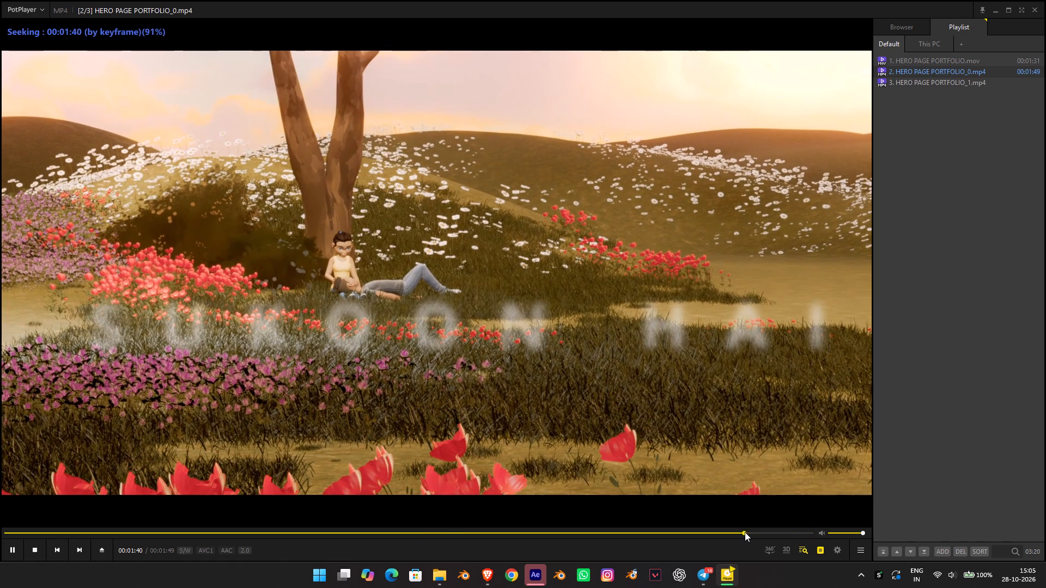
pyautogui.click(653, 531)
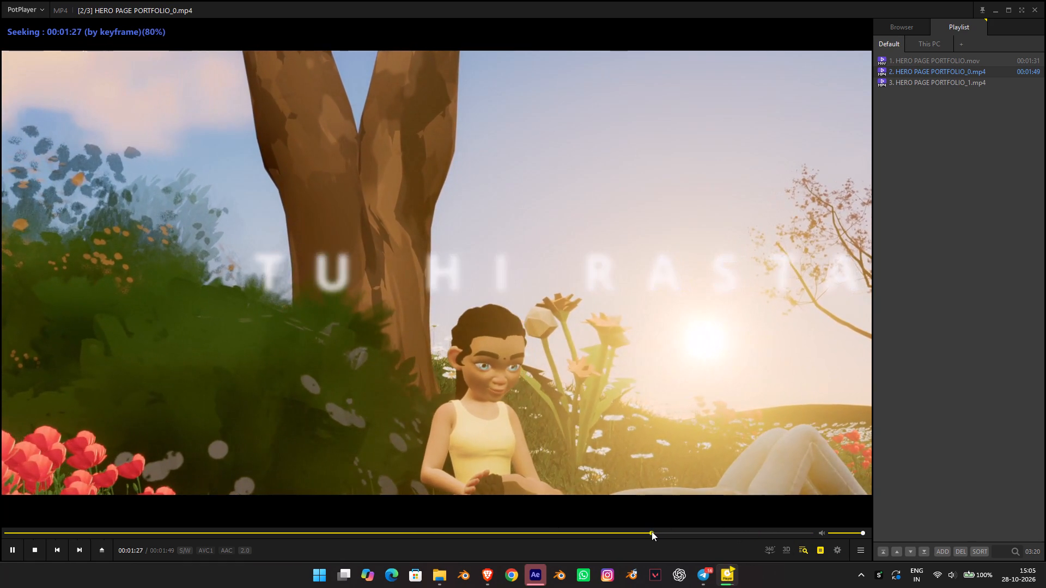
pyautogui.moveTo(540, 534); pyautogui.dragTo(519, 534)
pyautogui.click(414, 530)
pyautogui.click(283, 522)
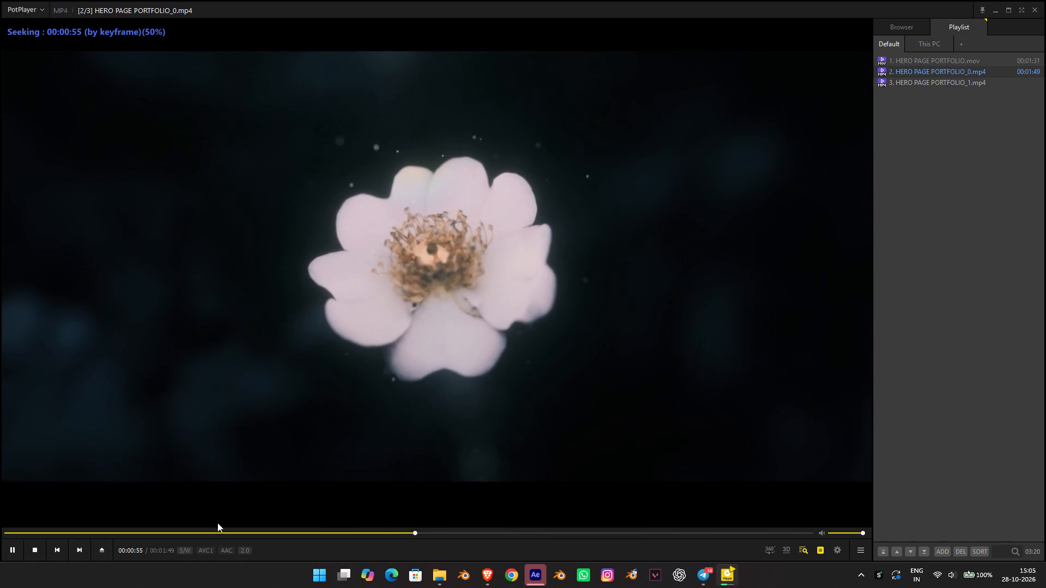
pyautogui.click(188, 532)
pyautogui.click(67, 525)
pyautogui.click(19, 528)
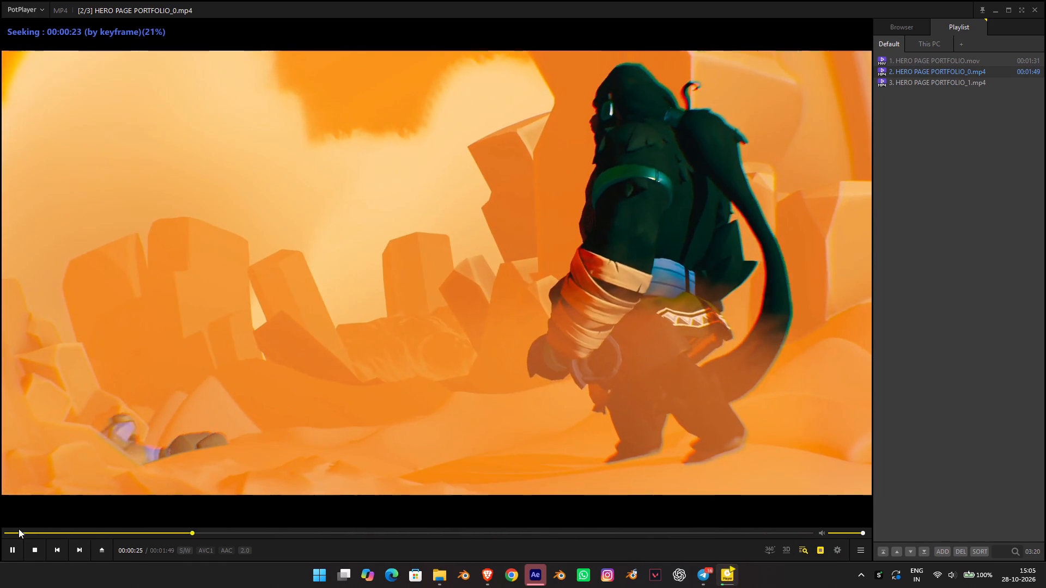
pyautogui.click(49, 530)
pyautogui.click(1035, 16)
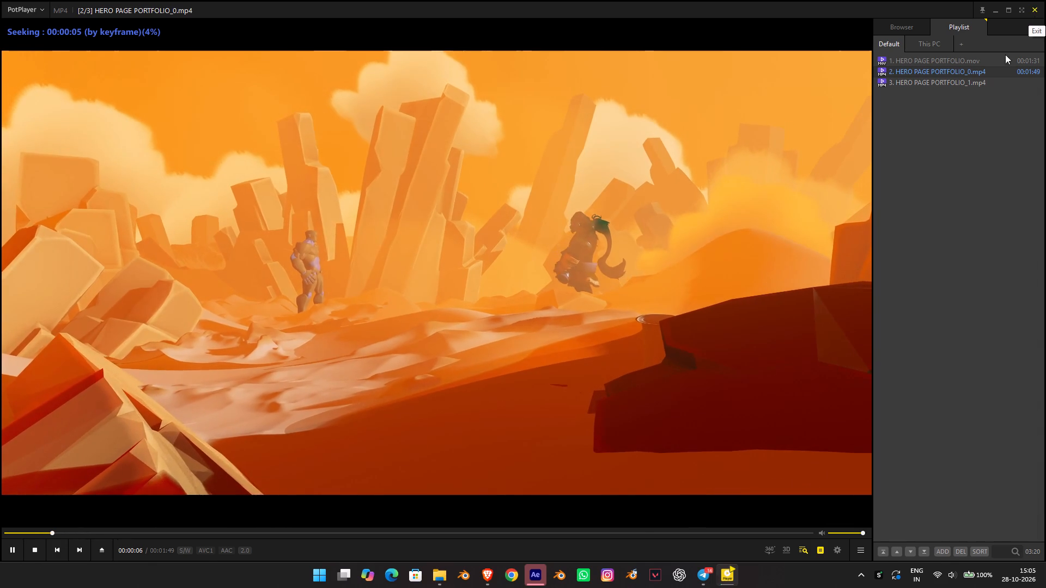
# Open the recent project MAIN PORTFOLIO in After Effects.
pyautogui.scroll(-4, 198, 307)
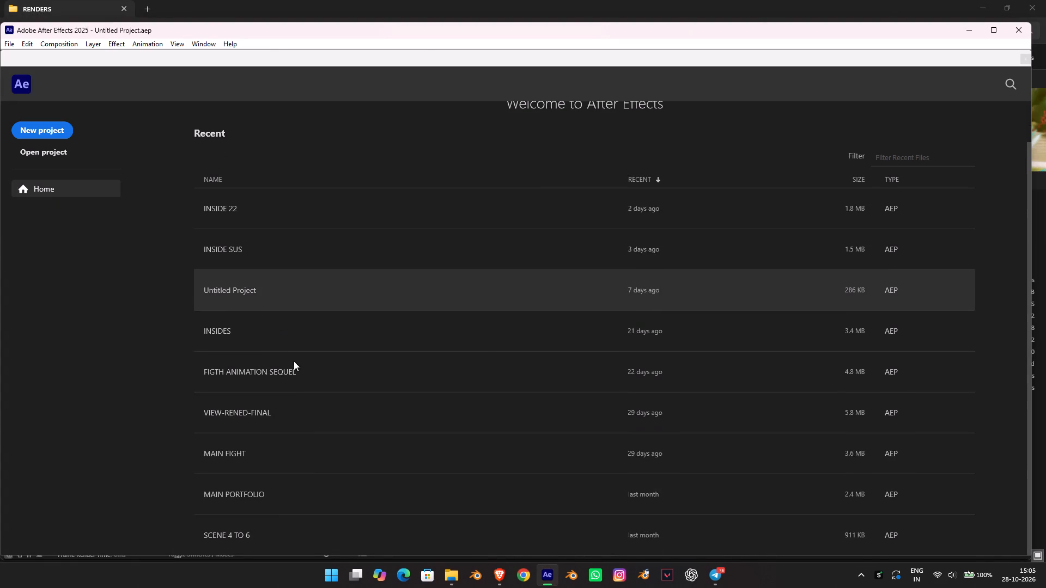
pyautogui.scroll(-9, 296, 382)
pyautogui.click(238, 483)
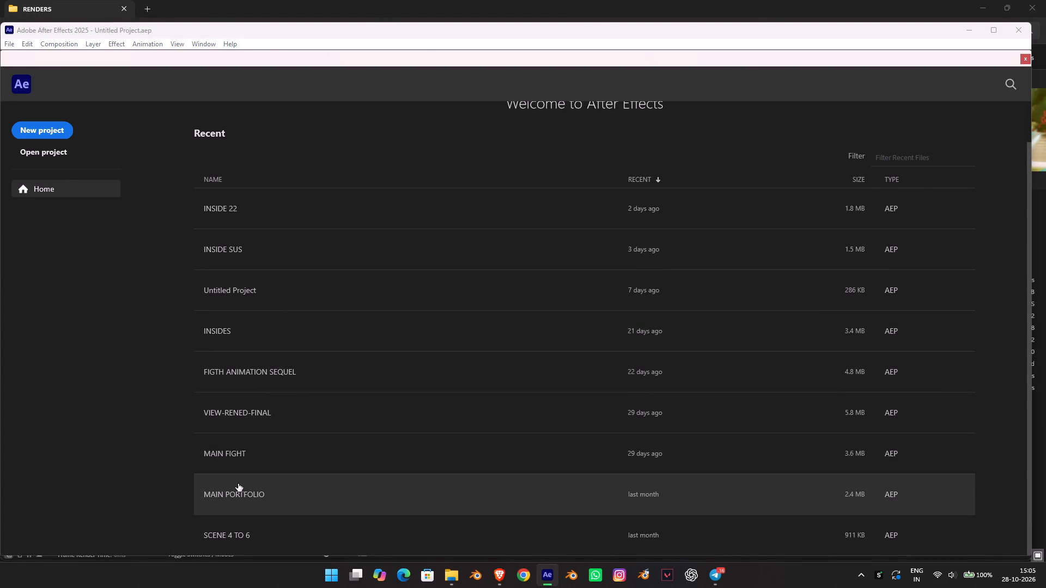
pyautogui.click(237, 508)
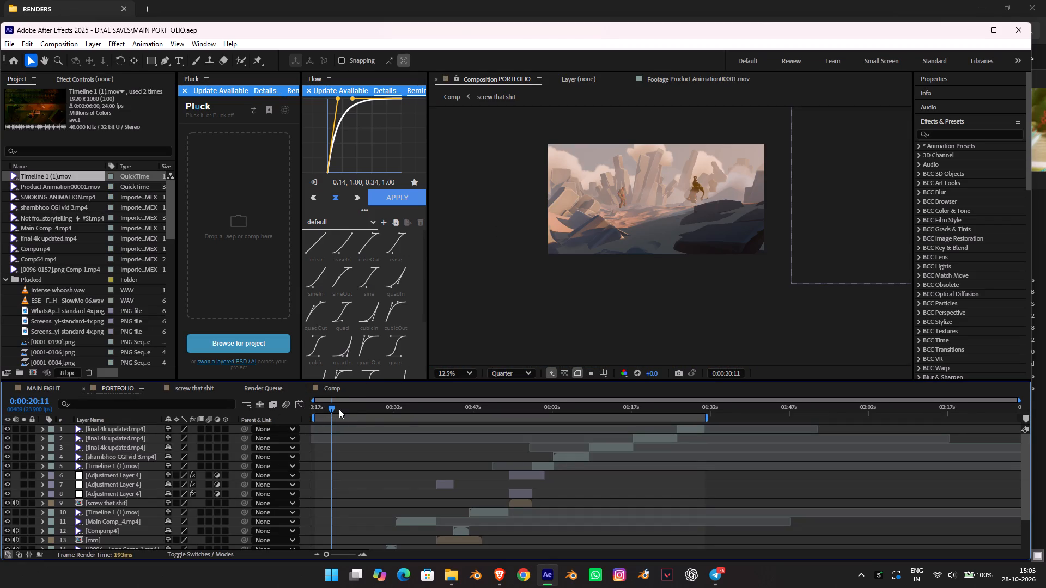
# Scrub and briefly play the PORTFOLIO composition between about 0:00:17 and 0:01:24 to examine its clips.
pyautogui.moveTo(339, 409); pyautogui.dragTo(514, 426)
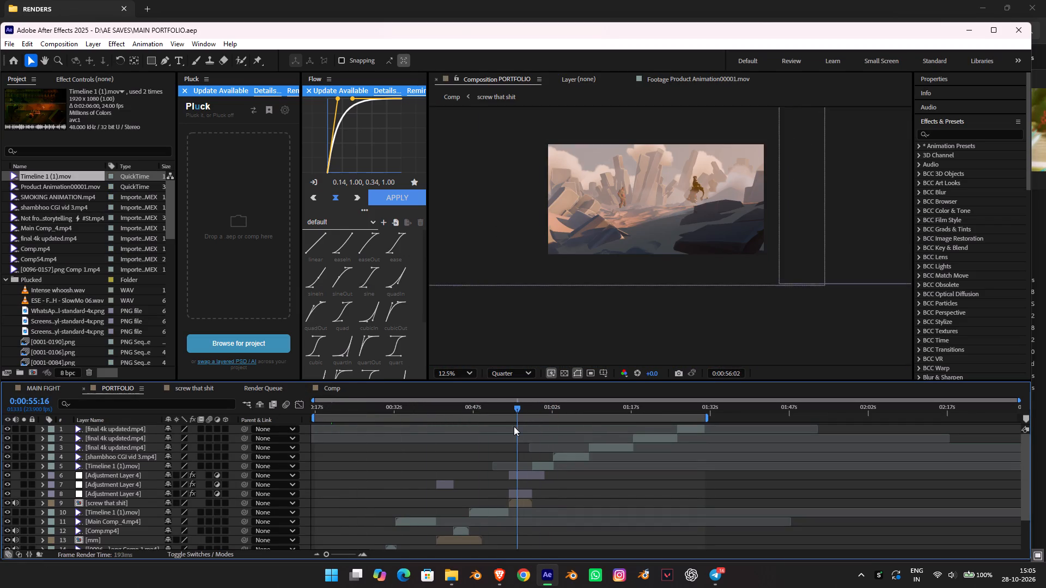
pyautogui.moveTo(514, 426); pyautogui.dragTo(491, 428)
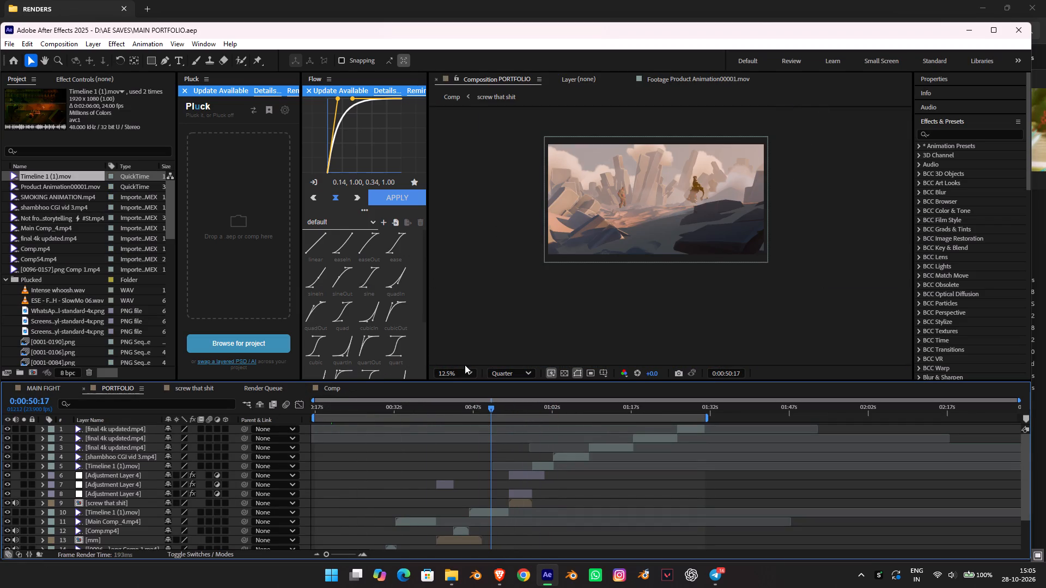
pyautogui.press('space')
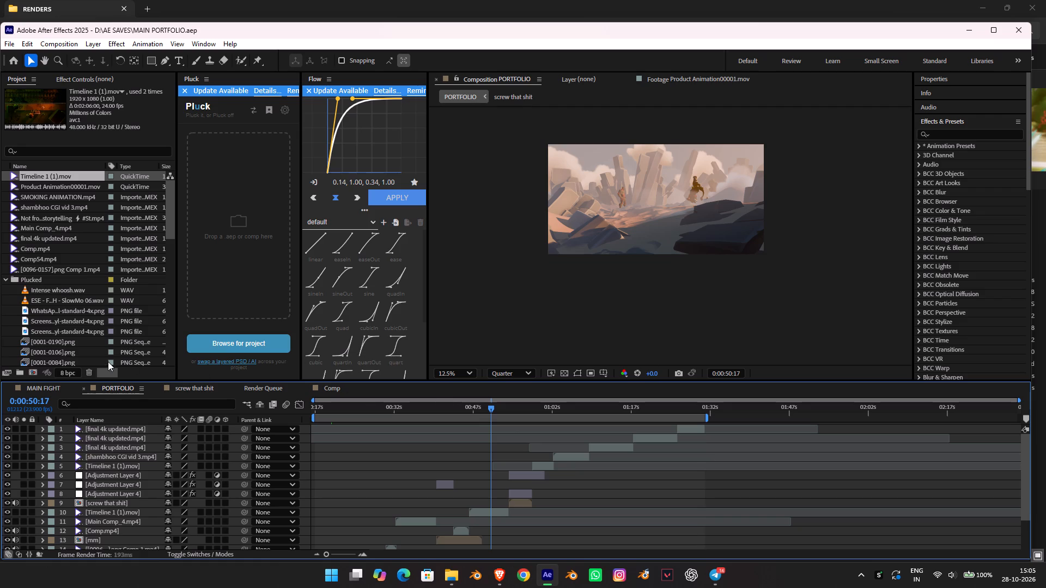
pyautogui.press('space')
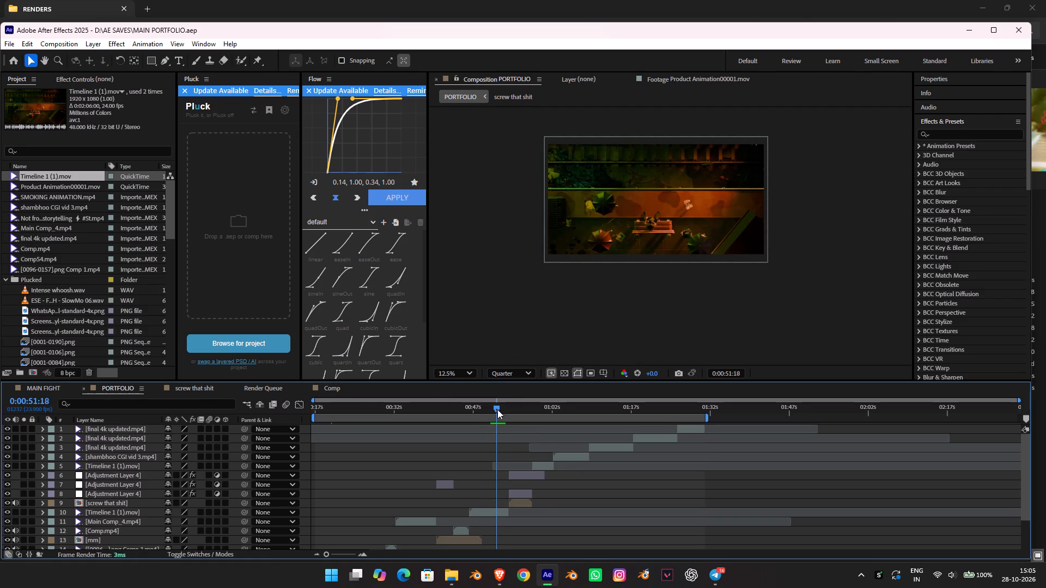
pyautogui.moveTo(497, 409); pyautogui.dragTo(666, 408)
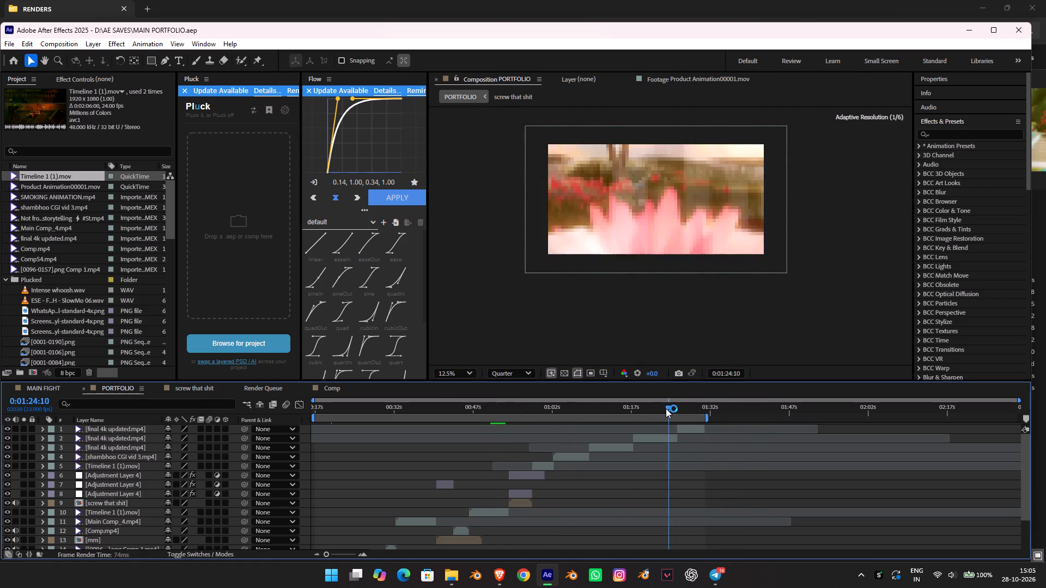
pyautogui.moveTo(666, 408); pyautogui.dragTo(578, 403)
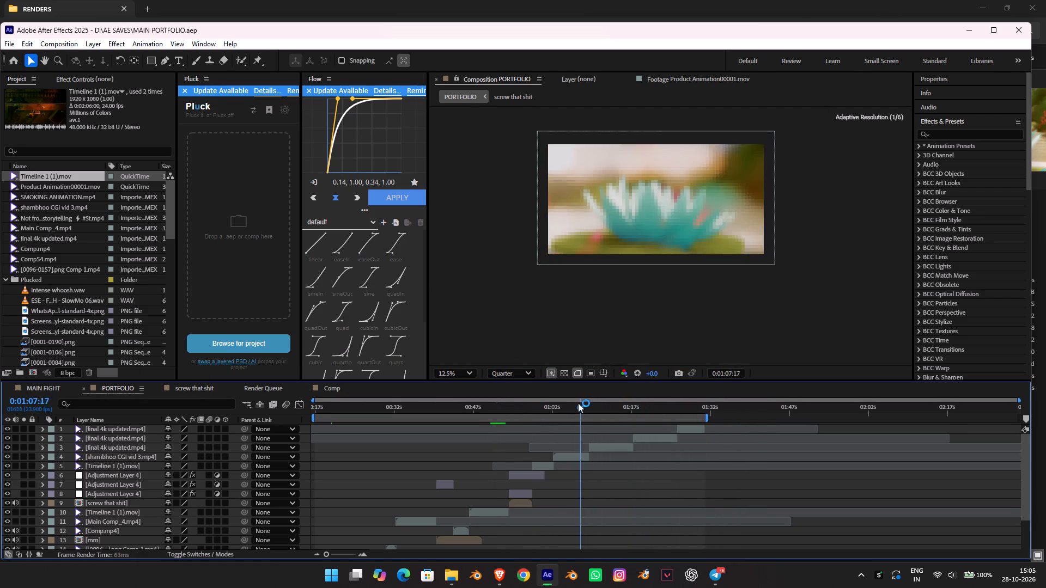
pyautogui.moveTo(578, 403); pyautogui.dragTo(463, 403)
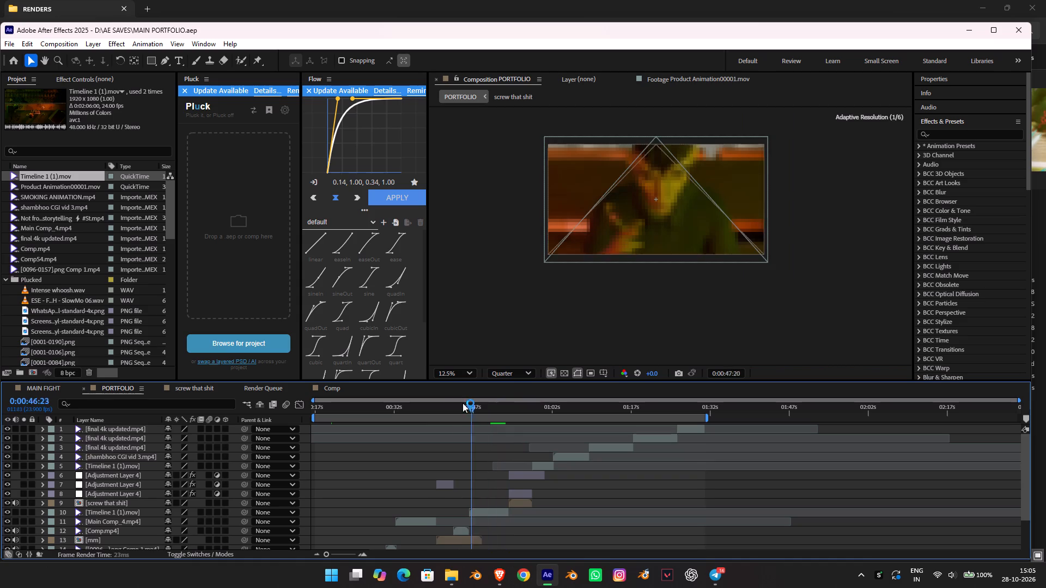
pyautogui.moveTo(463, 403); pyautogui.dragTo(244, 408)
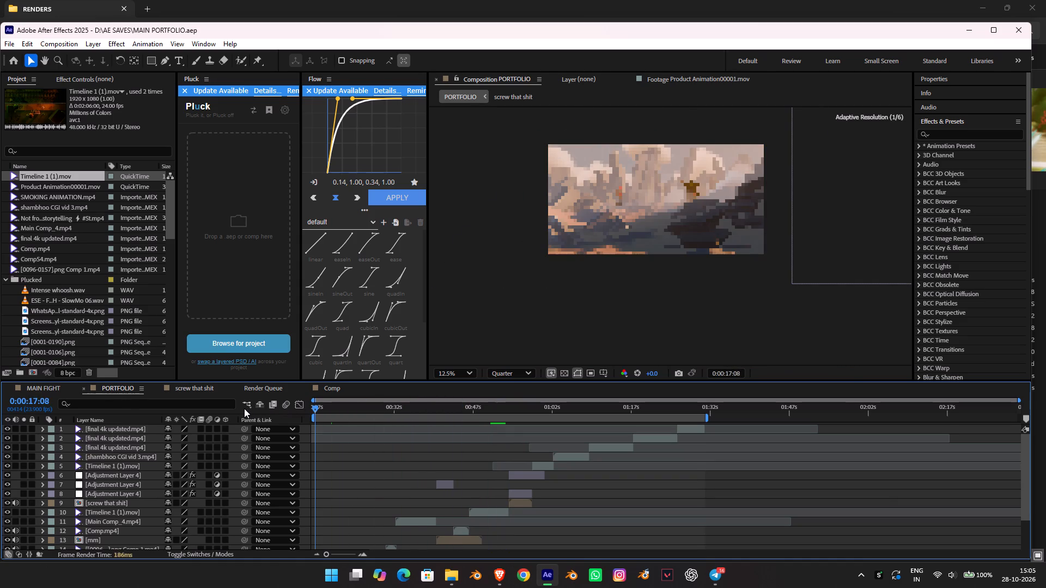
pyautogui.moveTo(244, 408); pyautogui.dragTo(247, 409)
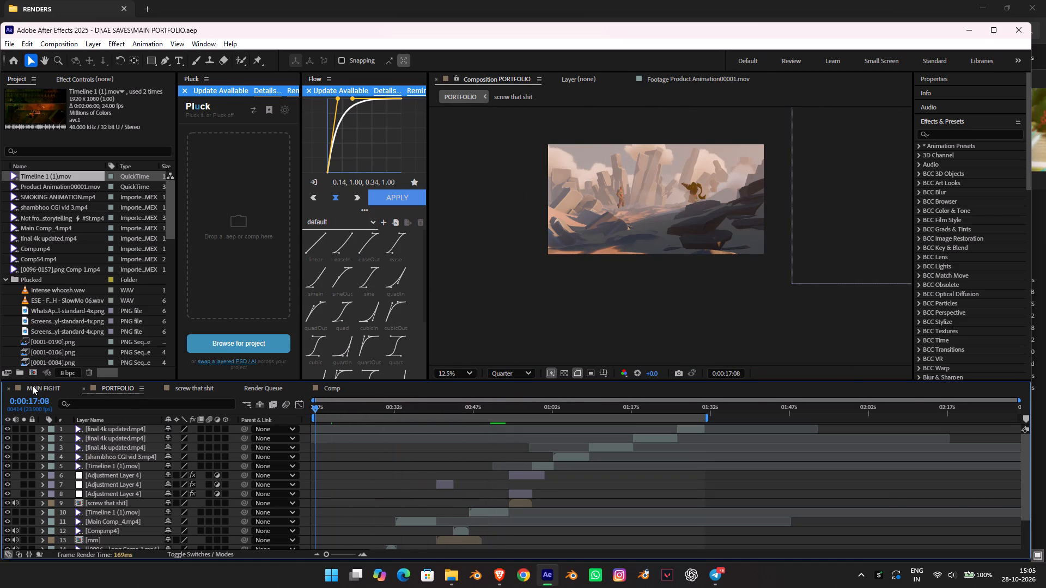
# Open the MAIN FIGHT composition, fit its frame to the viewer, and preview the fight animation.
pyautogui.click(32, 385)
pyautogui.keyDown('alt'); pyautogui.scroll(-3, 544, 453); pyautogui.keyUp('alt')
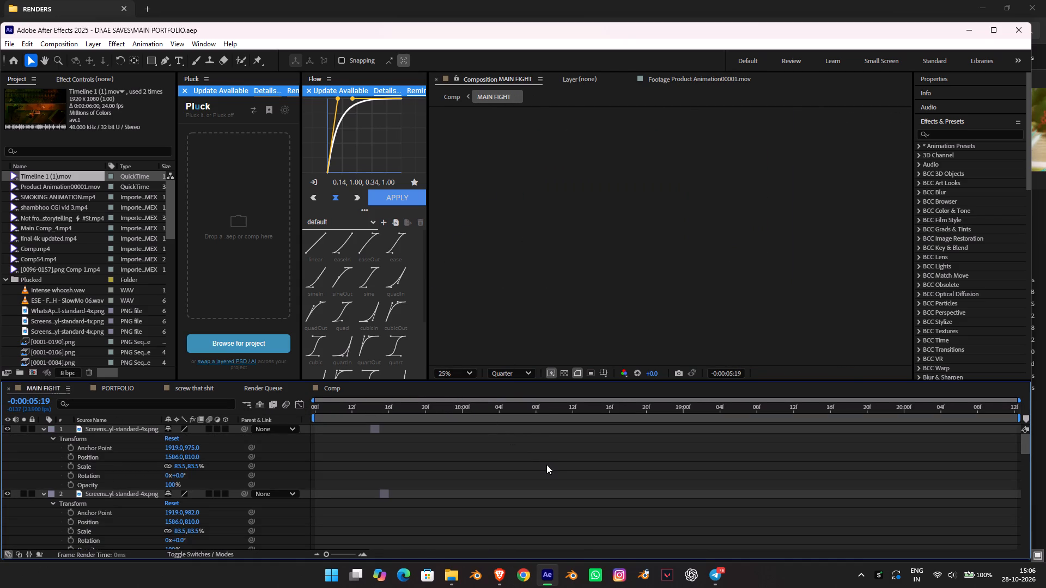
pyautogui.keyDown('alt'); pyautogui.scroll(-3, 546, 464); pyautogui.keyUp('alt')
pyautogui.keyDown('alt'); pyautogui.scroll(-3, 682, 348); pyautogui.keyUp('alt')
pyautogui.keyDown('alt'); pyautogui.scroll(1, 604, 319); pyautogui.keyUp('alt')
pyautogui.keyDown('alt'); pyautogui.scroll(-2, 784, 464); pyautogui.keyUp('alt')
pyautogui.press('space')
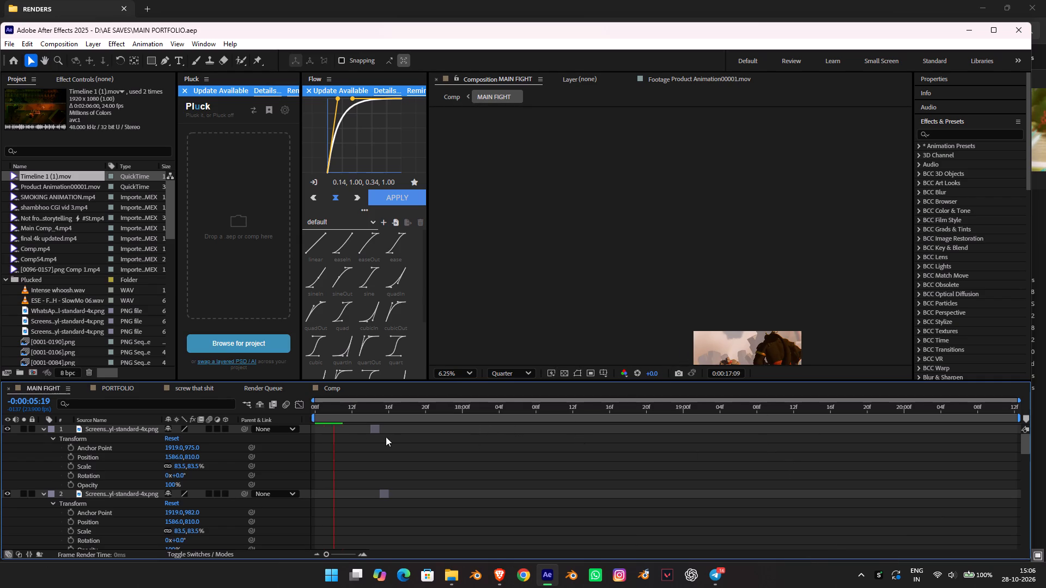
pyautogui.press('space')
pyautogui.click(473, 372)
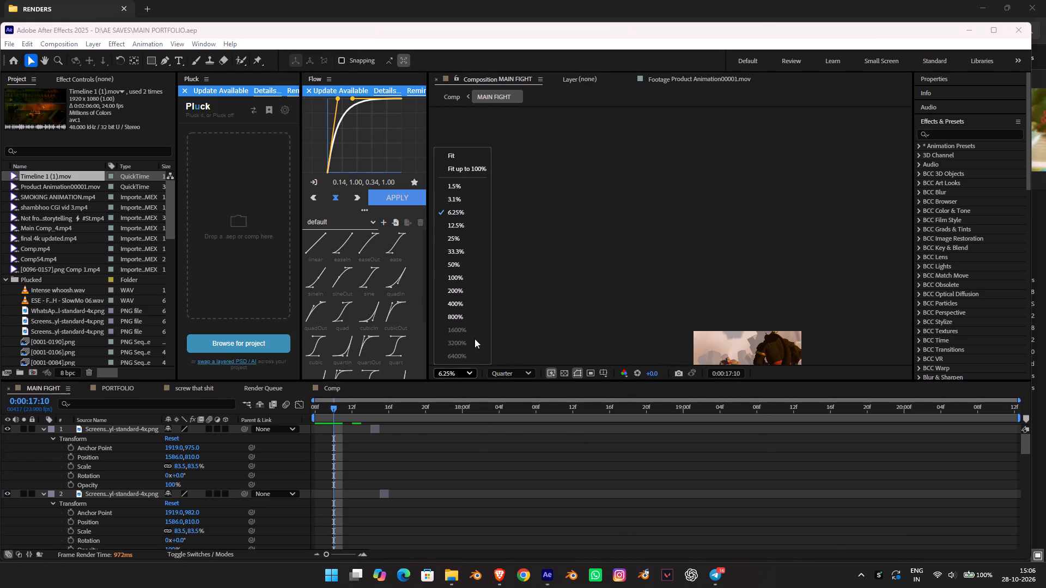
pyautogui.click(476, 162)
pyautogui.press('space')
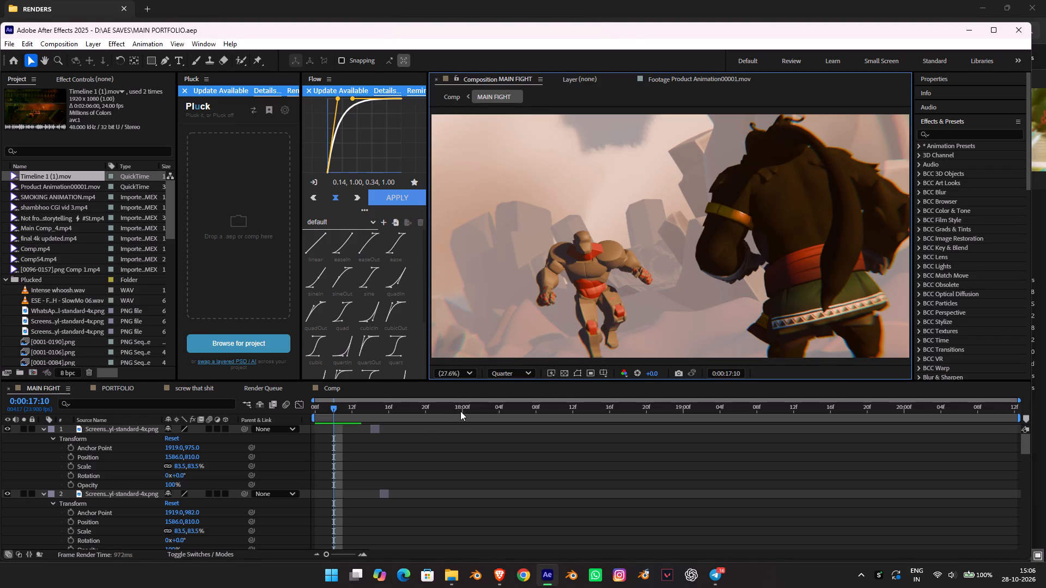
# Return to the PORTFOLIO composition and preview its fight section.
pyautogui.click(117, 383)
pyautogui.press('space')
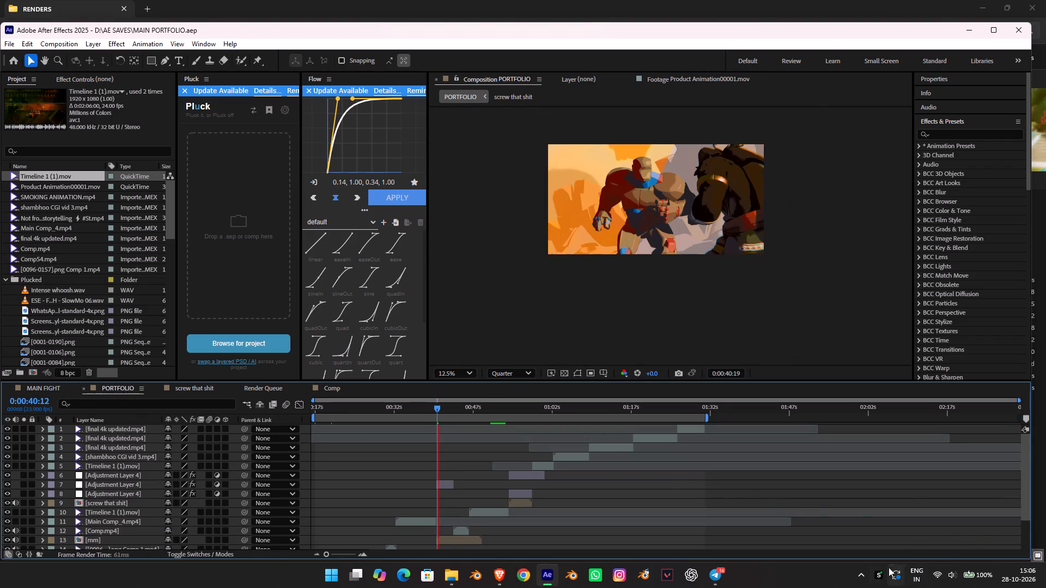
# Open G-Helper from the hidden background apps to check the laptop's performance and fan settings.
pyautogui.click(862, 572)
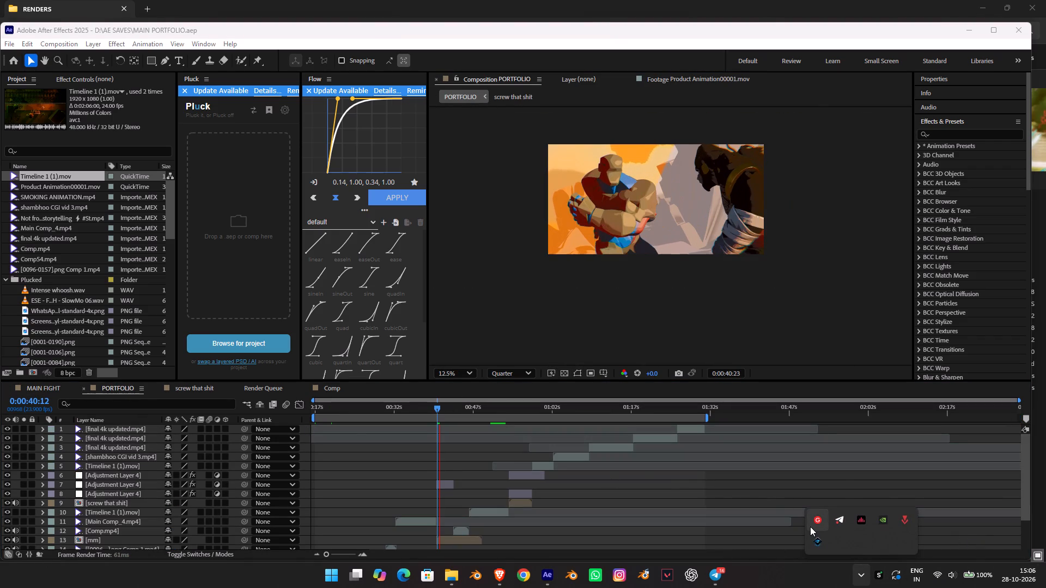
pyautogui.click(810, 526)
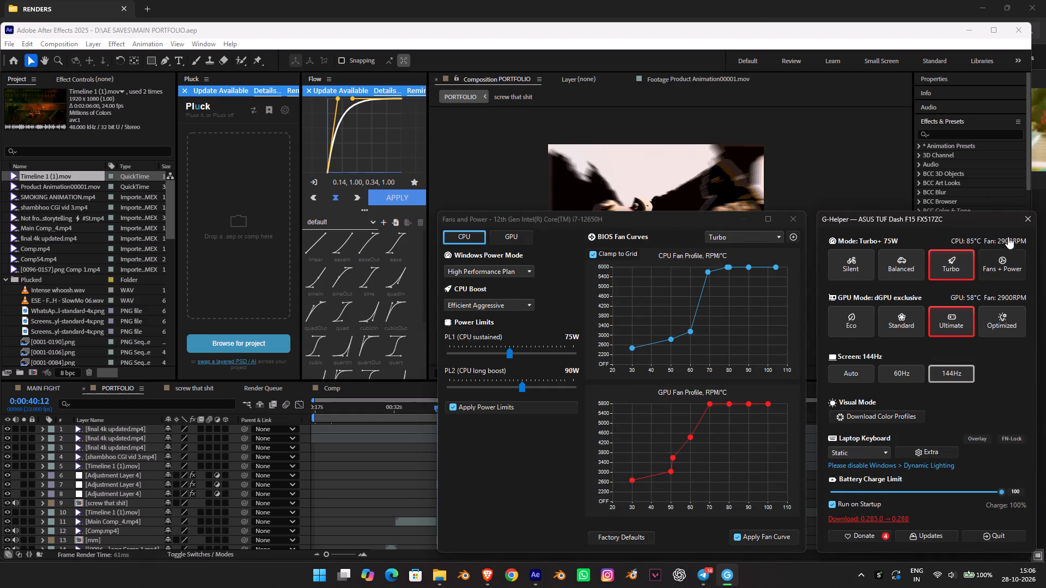
# Play the PORTFOLIO composition from 0:00:17:08 and scrub through its clips as far as about 0:01:23, ending at 0:00:45:00.
pyautogui.moveTo(443, 411); pyautogui.dragTo(368, 414)
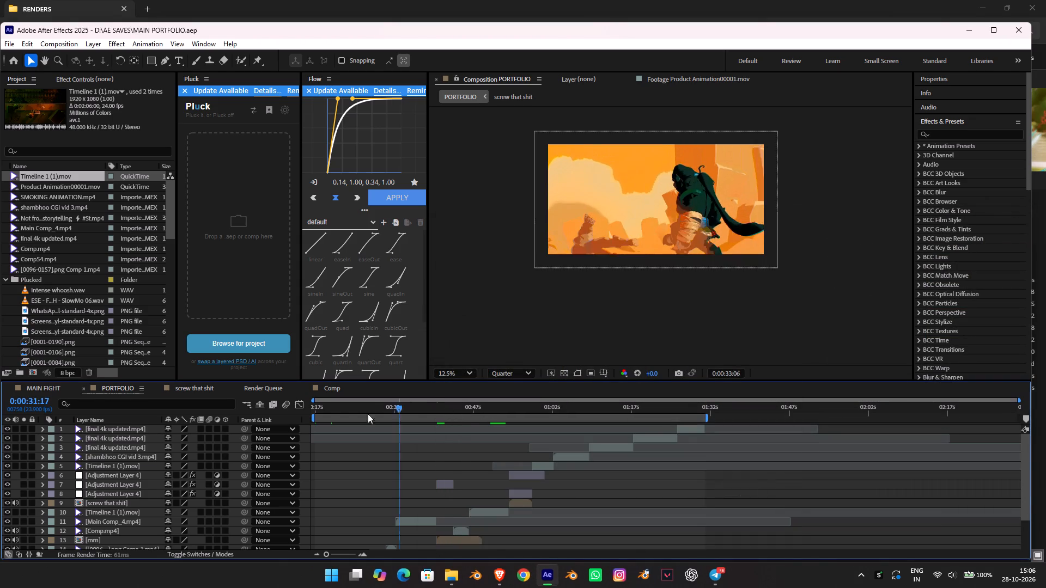
pyautogui.moveTo(368, 414); pyautogui.dragTo(258, 414)
pyautogui.press('space')
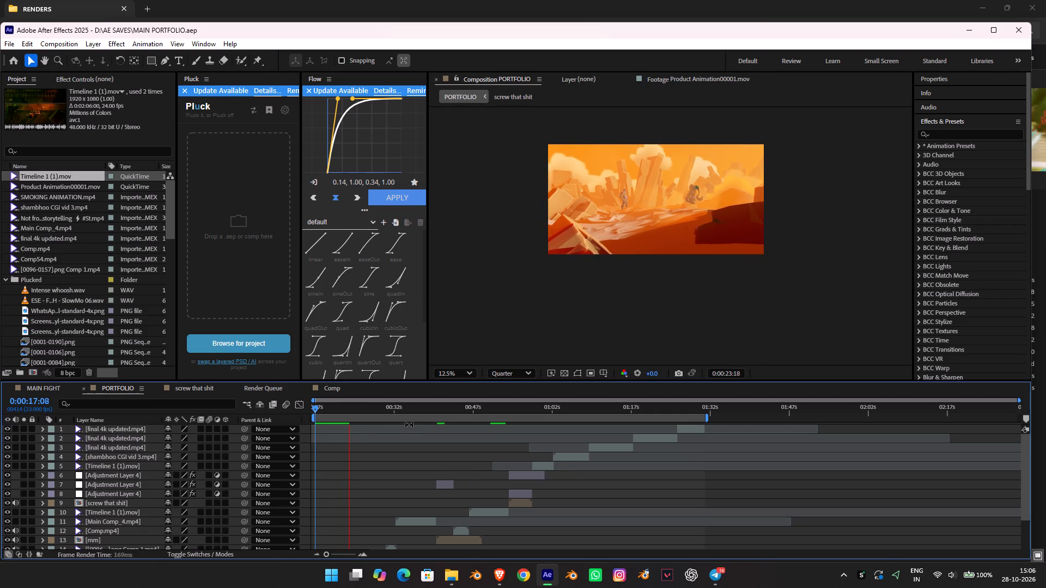
pyautogui.press('space')
pyautogui.moveTo(392, 410); pyautogui.dragTo(592, 416)
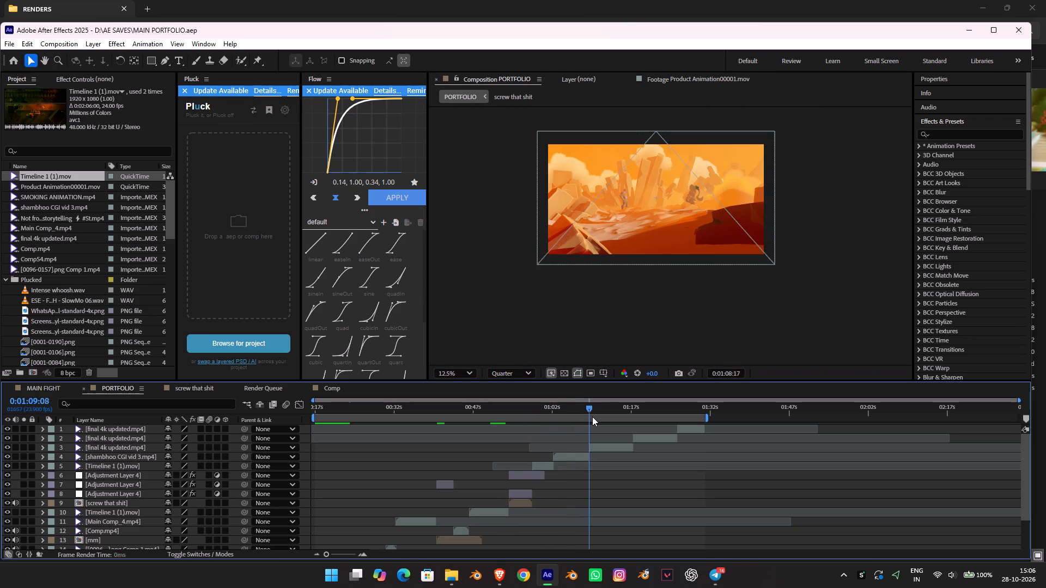
pyautogui.moveTo(592, 416); pyautogui.dragTo(670, 416)
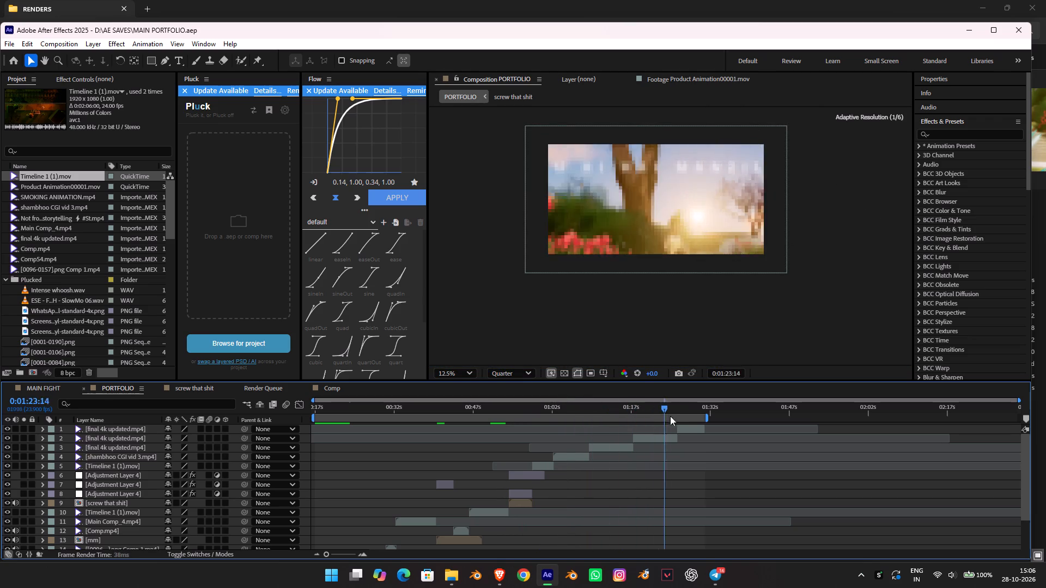
pyautogui.moveTo(670, 416); pyautogui.dragTo(580, 420)
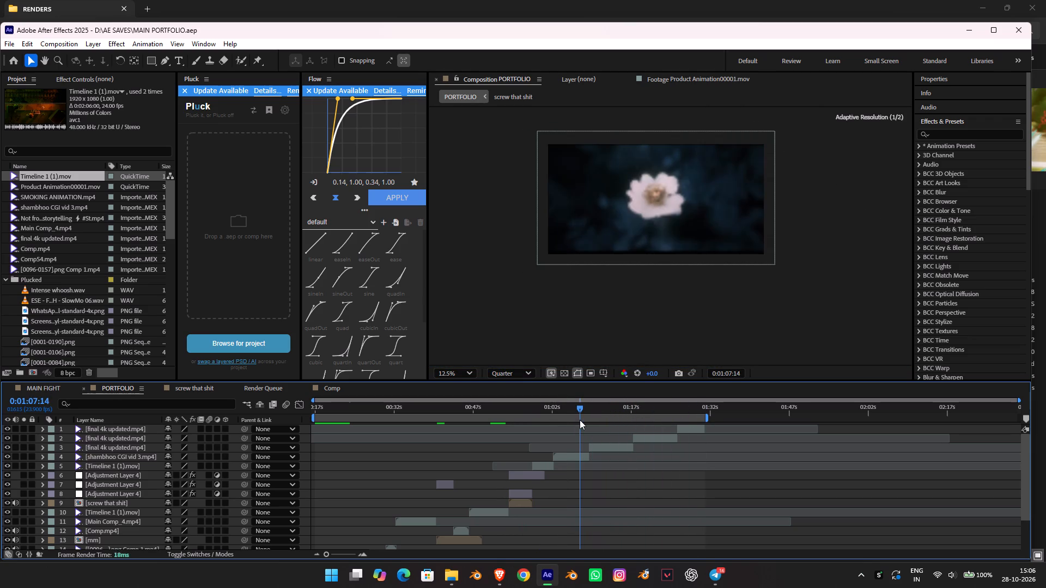
pyautogui.moveTo(580, 420); pyautogui.dragTo(501, 434)
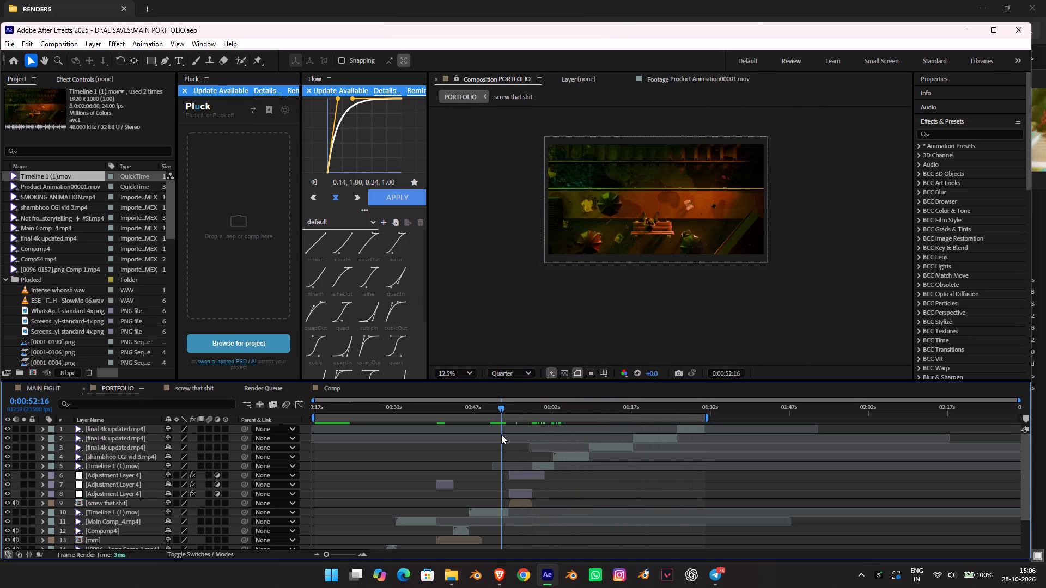
pyautogui.moveTo(501, 434); pyautogui.dragTo(460, 426)
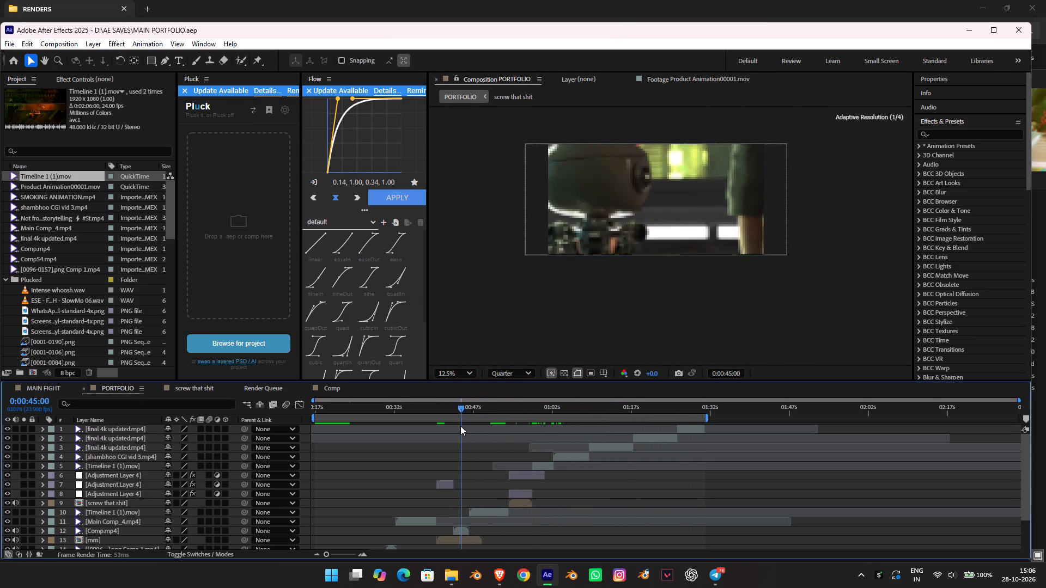
# Scrub back and forth through the PORTFOLIO composition's clips up to about 0:01:31, ending at 0:00:17:08.
pyautogui.moveTo(460, 426); pyautogui.dragTo(399, 390)
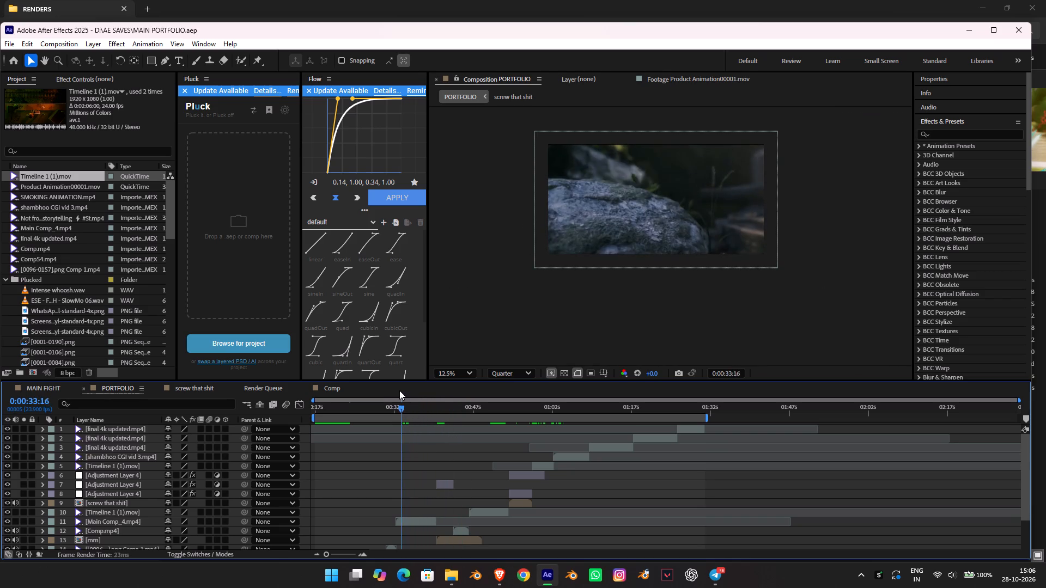
pyautogui.moveTo(399, 390); pyautogui.dragTo(384, 372)
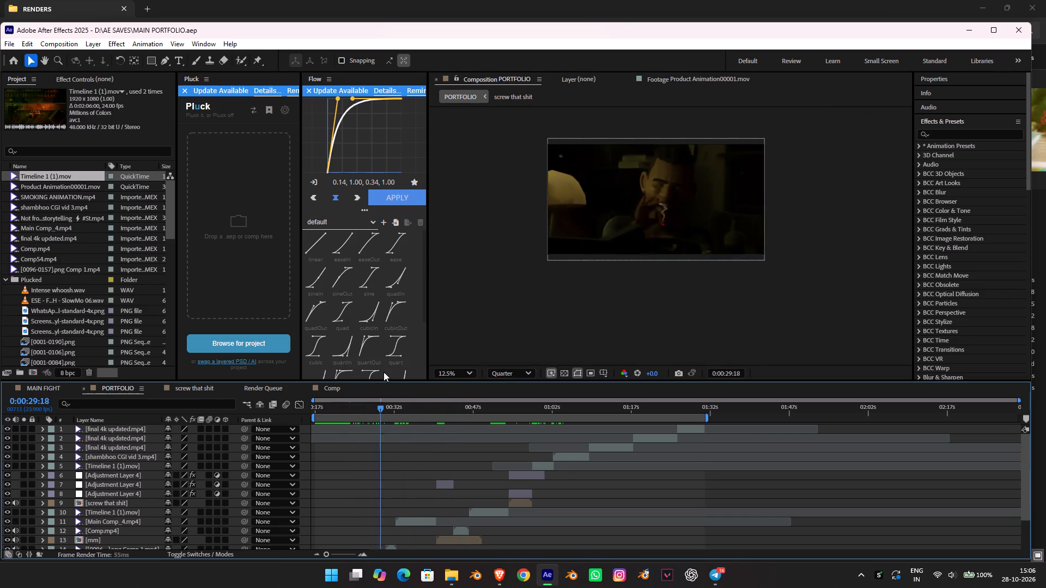
pyautogui.moveTo(384, 372); pyautogui.dragTo(491, 375)
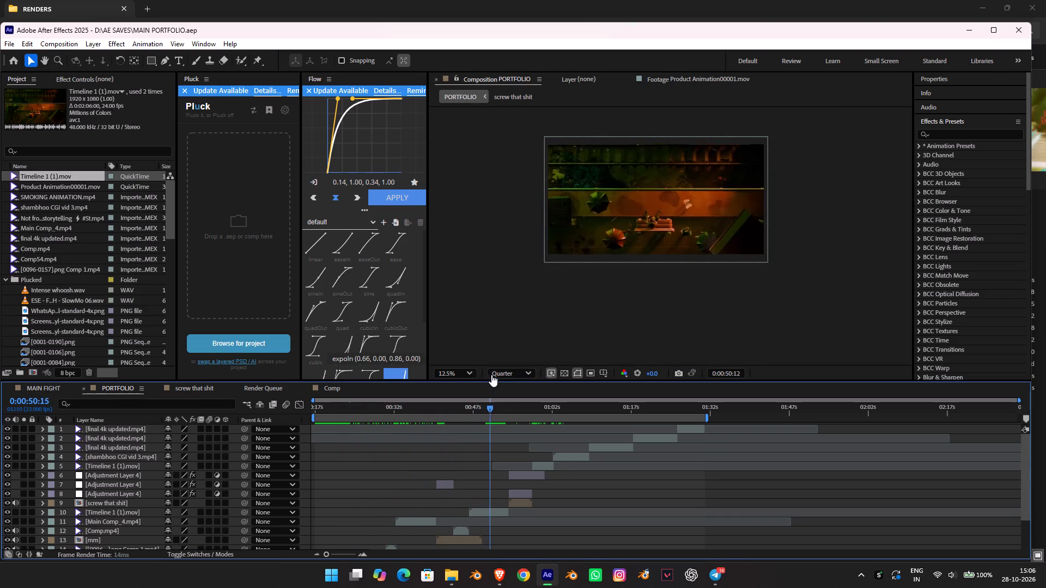
pyautogui.moveTo(491, 375); pyautogui.dragTo(562, 366)
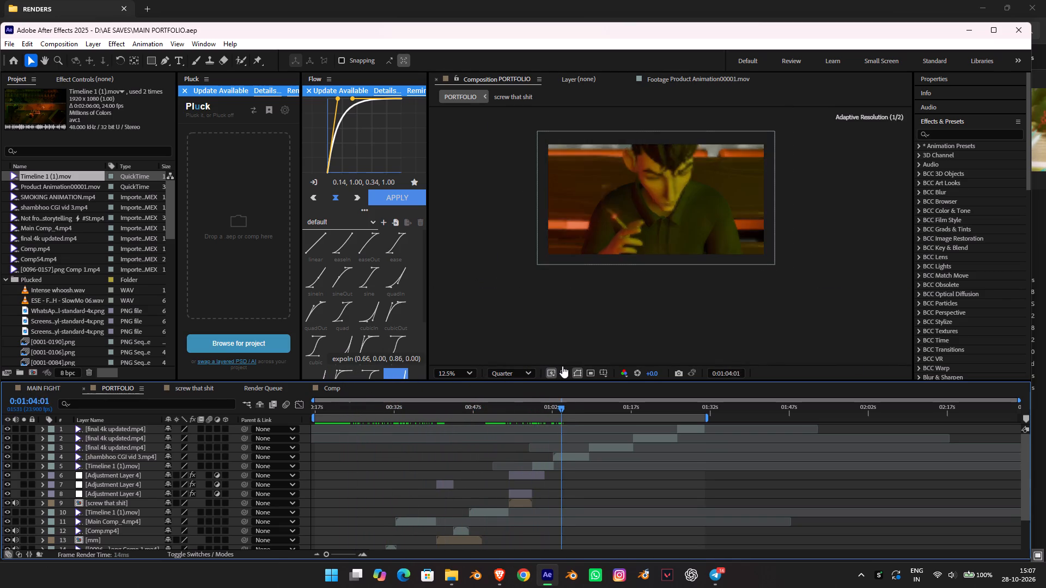
pyautogui.moveTo(562, 366); pyautogui.dragTo(620, 372)
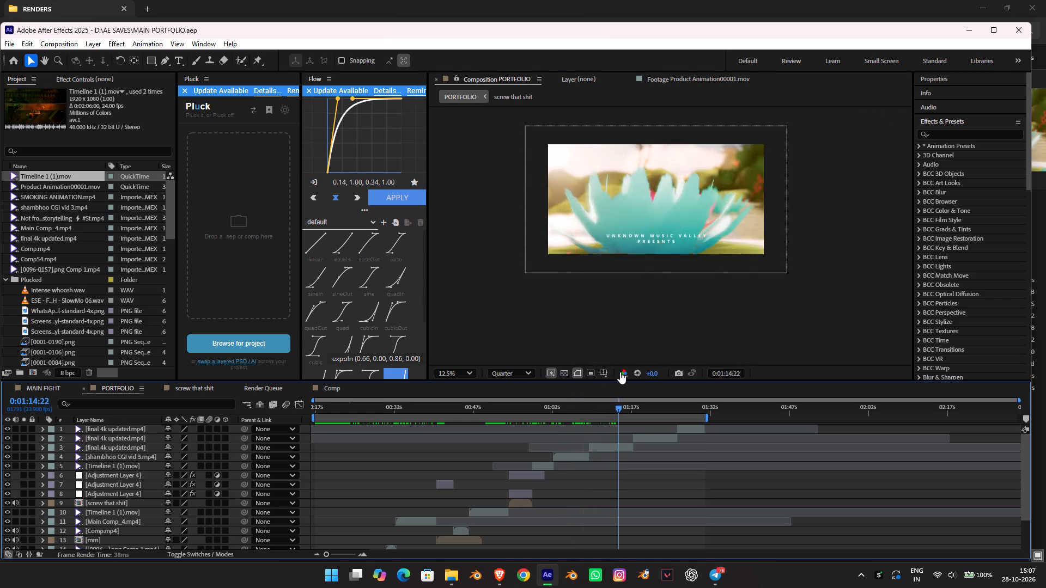
pyautogui.moveTo(620, 372); pyautogui.dragTo(675, 375)
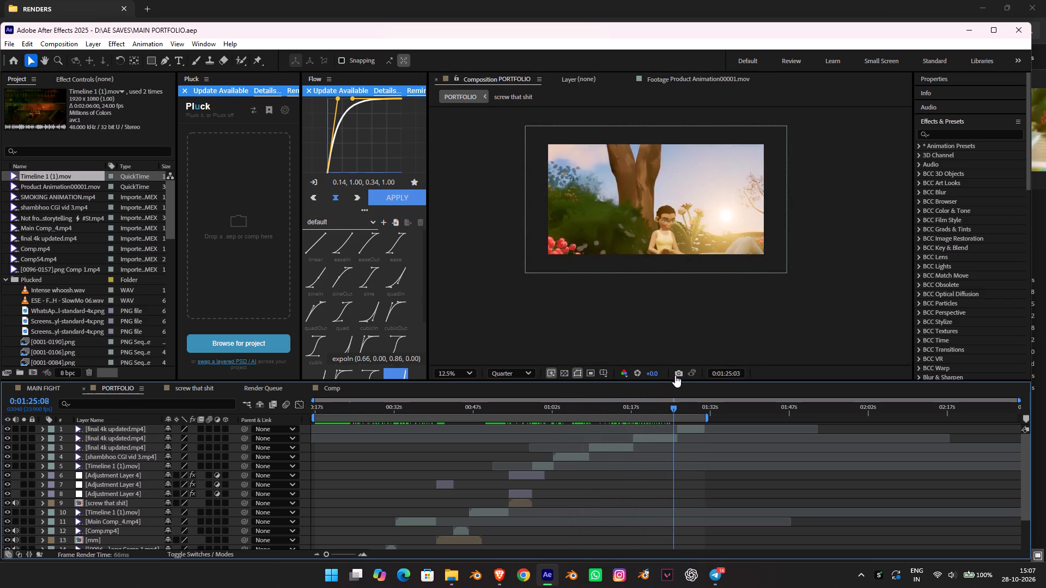
pyautogui.moveTo(675, 375); pyautogui.dragTo(706, 375)
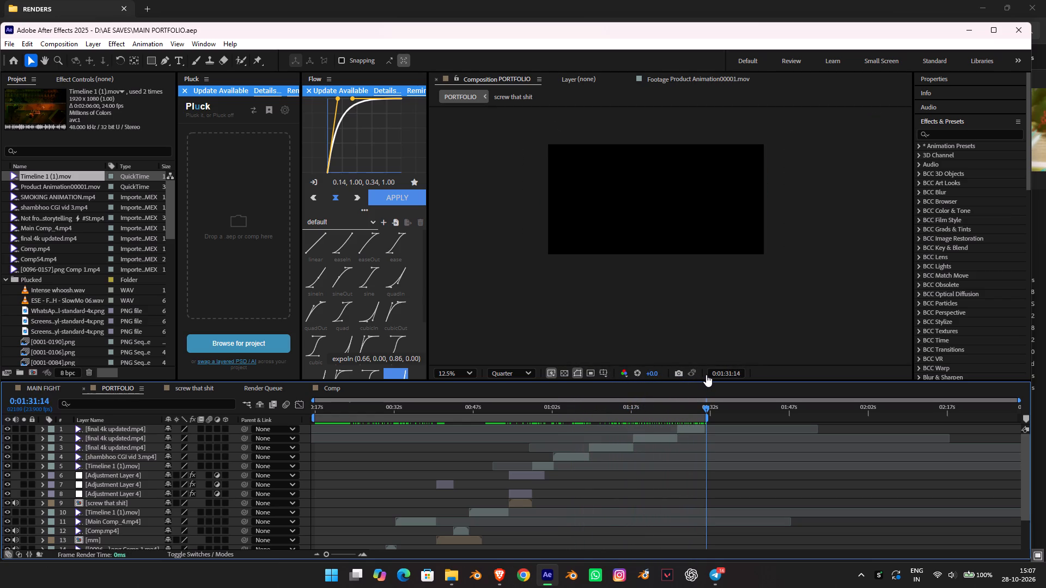
pyautogui.moveTo(706, 375); pyautogui.dragTo(666, 378)
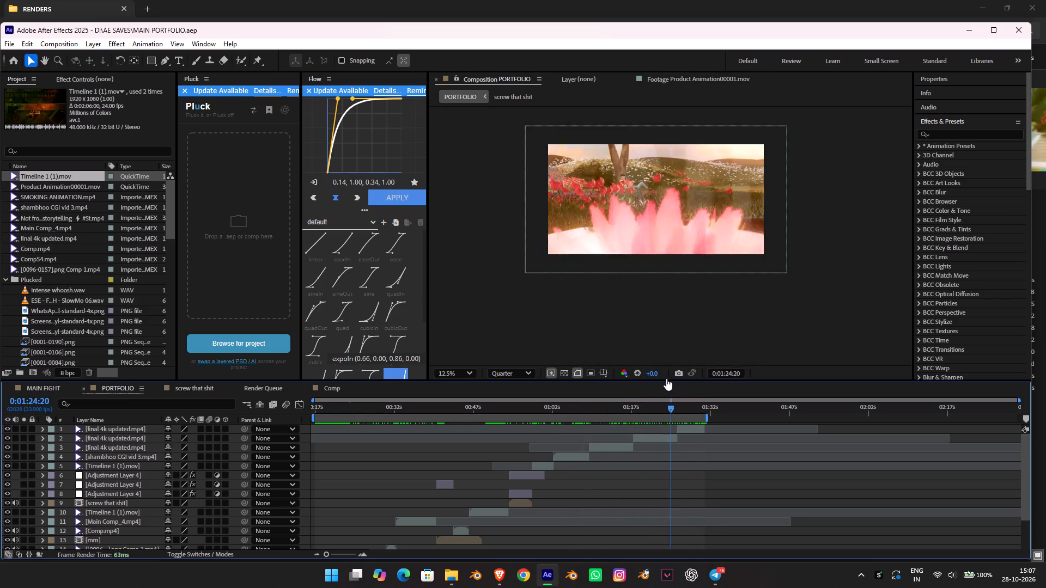
pyautogui.moveTo(666, 378); pyautogui.dragTo(573, 388)
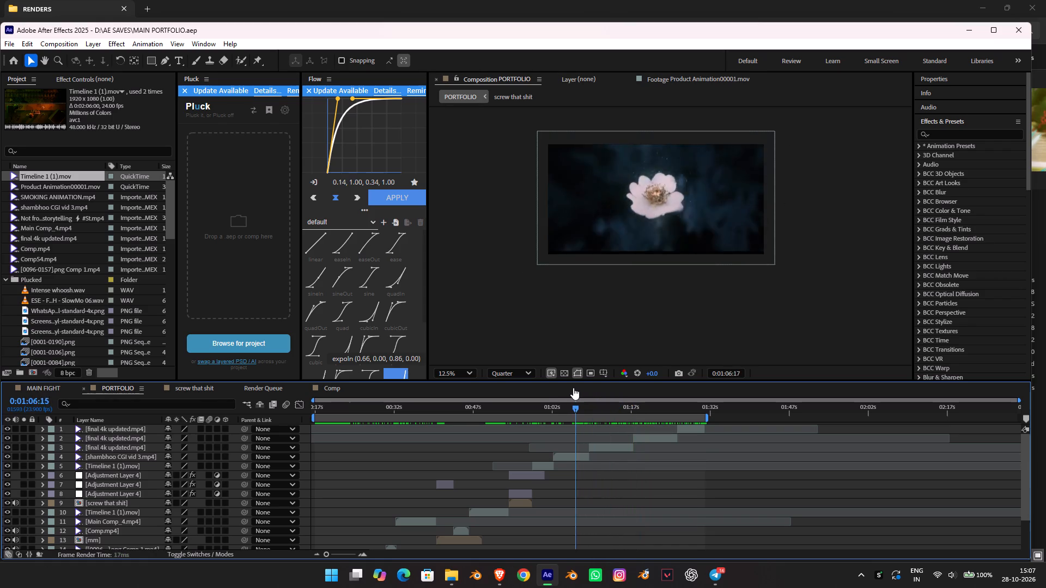
pyautogui.moveTo(573, 388); pyautogui.dragTo(452, 405)
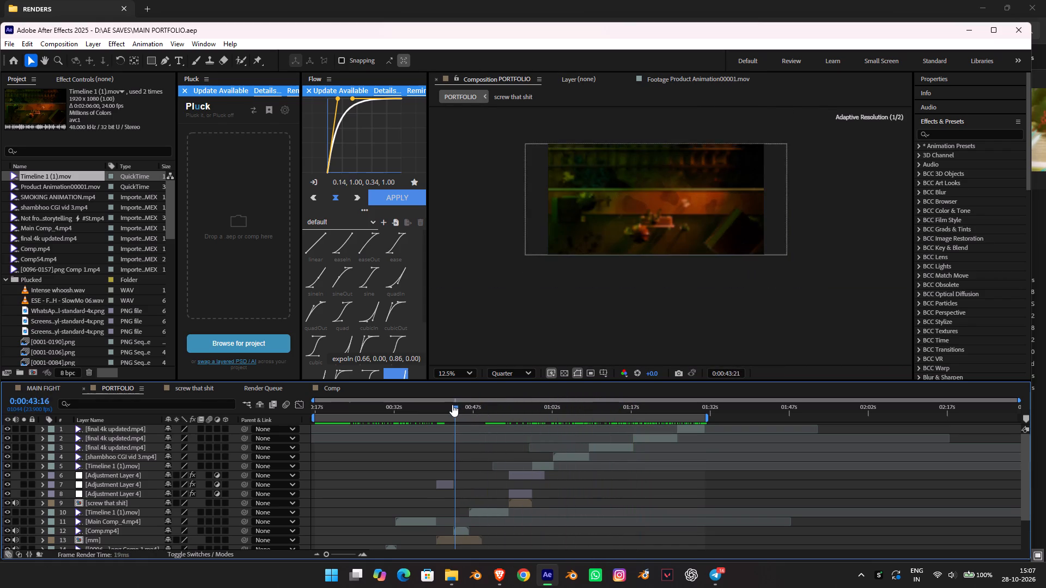
pyautogui.moveTo(452, 405); pyautogui.dragTo(422, 402)
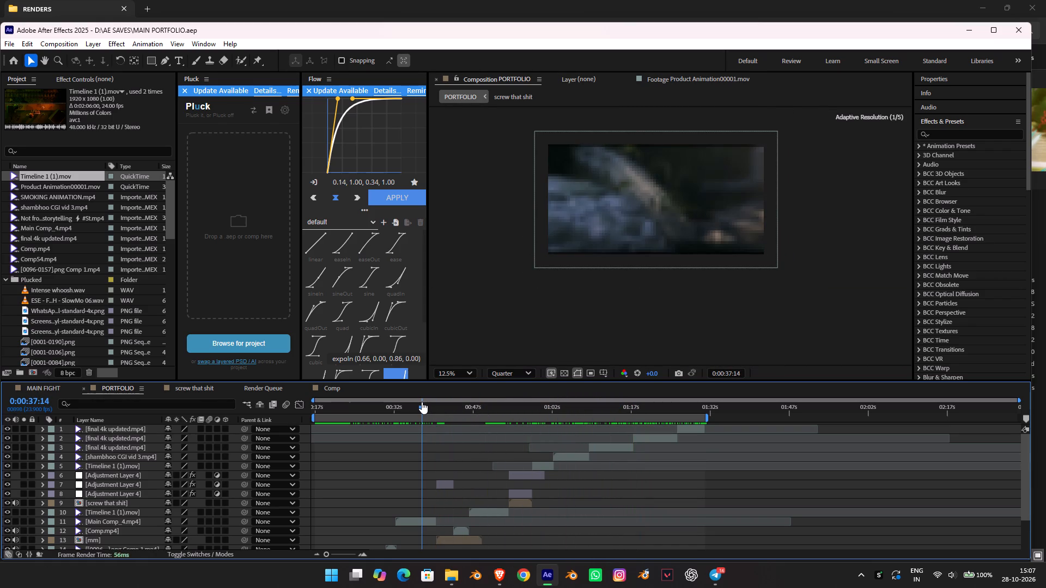
pyautogui.moveTo(422, 402); pyautogui.dragTo(385, 436)
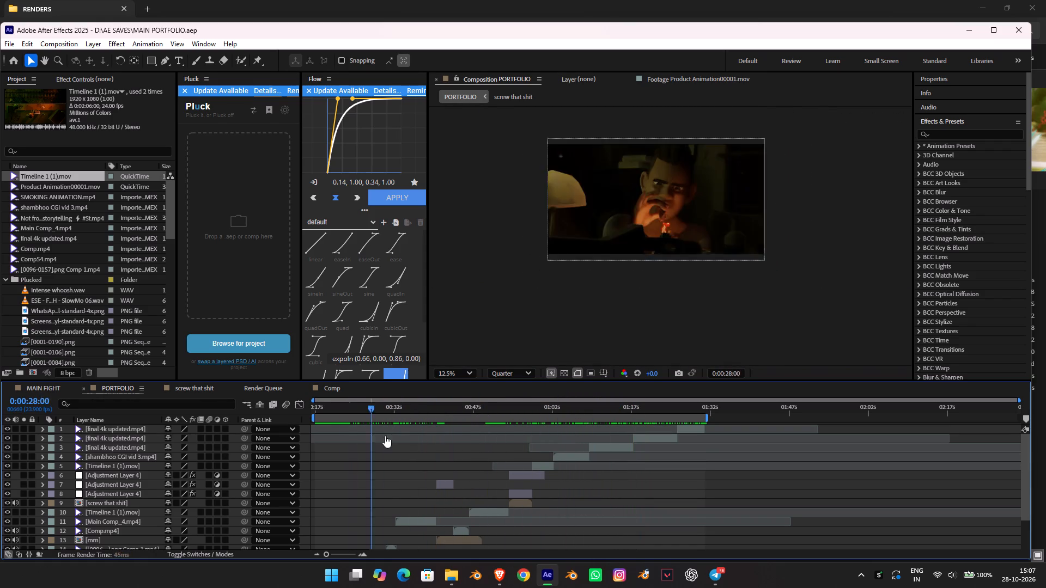
pyautogui.moveTo(385, 436); pyautogui.dragTo(659, 469)
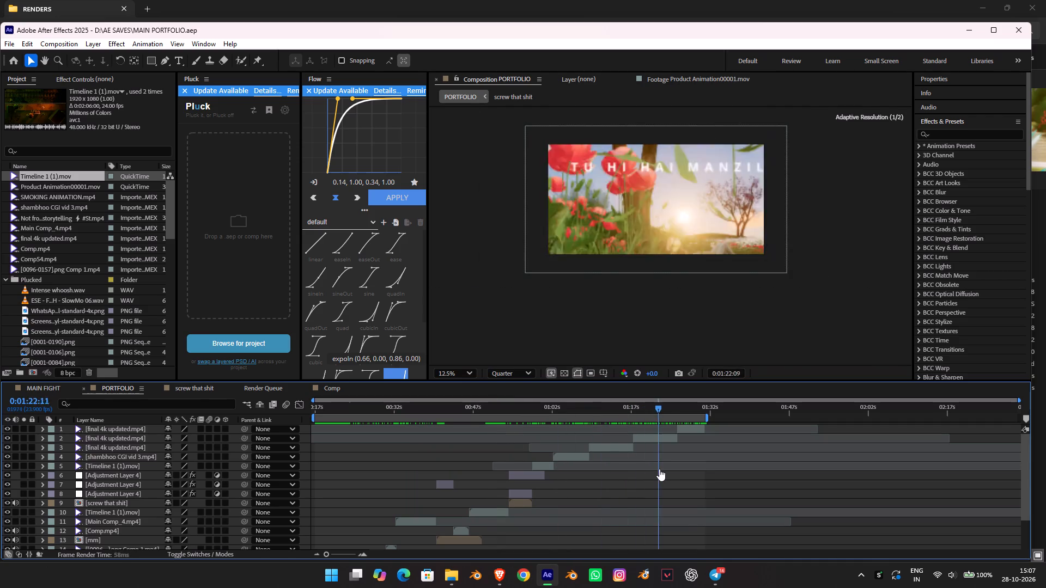
pyautogui.moveTo(659, 469); pyautogui.dragTo(582, 472)
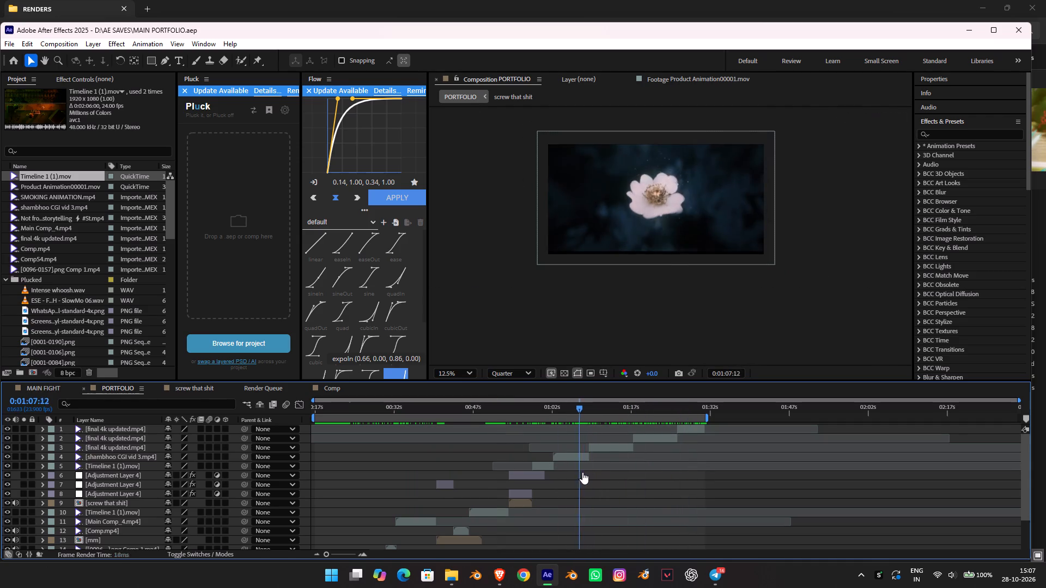
pyautogui.moveTo(582, 472); pyautogui.dragTo(693, 481)
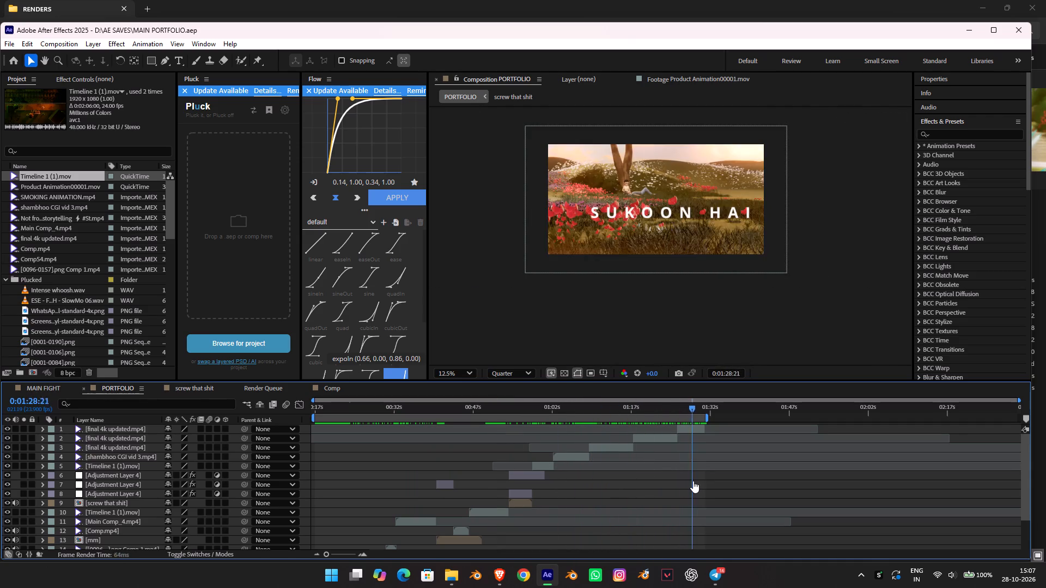
pyautogui.moveTo(693, 481); pyautogui.dragTo(304, 488)
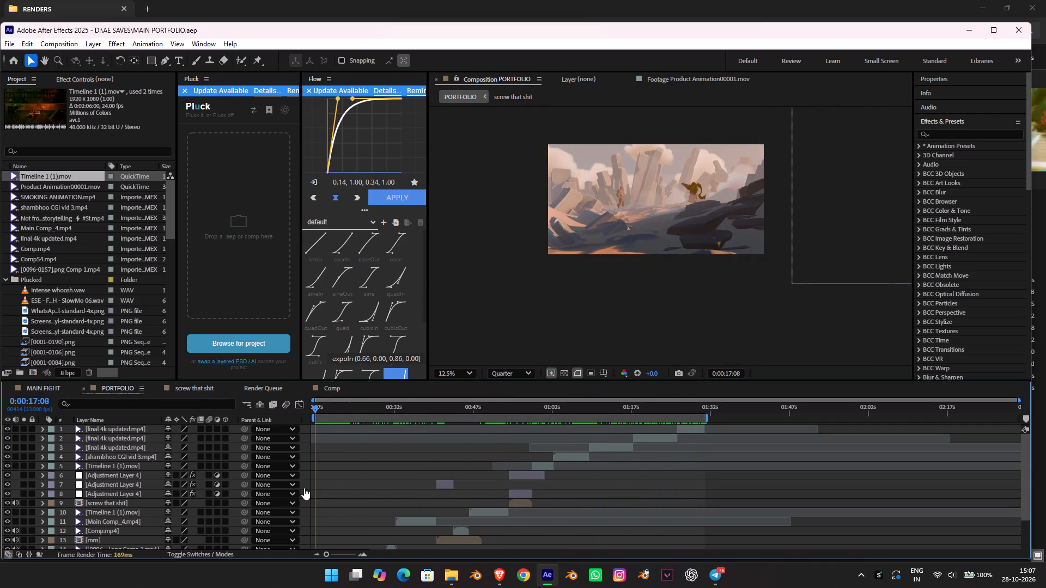
pyautogui.moveTo(304, 488); pyautogui.dragTo(304, 487)
# Look through the PORTFOLIO composition's layer stack, briefly selecting the topmost final 4k updated.mp4 layer and clearing the selection.
pyautogui.scroll(-5, 5, 459)
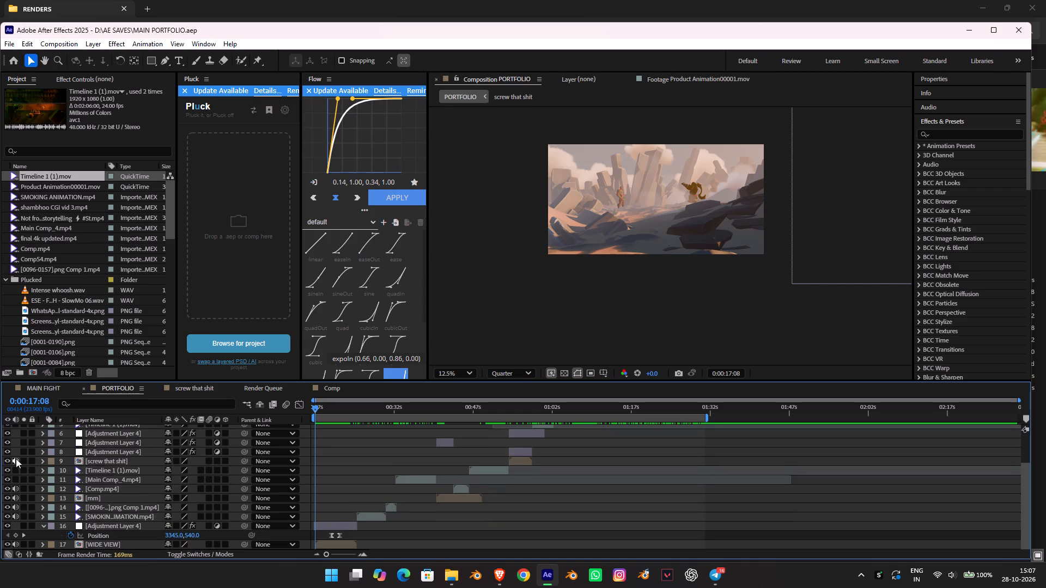
pyautogui.scroll(-3, 16, 458)
pyautogui.scroll(4, 39, 468)
pyautogui.click(102, 431)
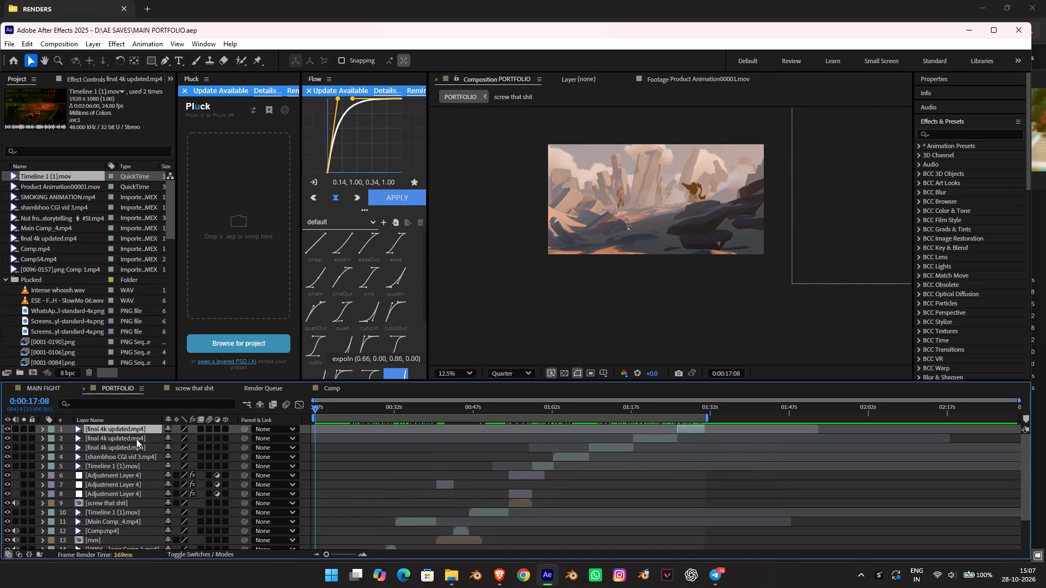
pyautogui.scroll(-12, 136, 451)
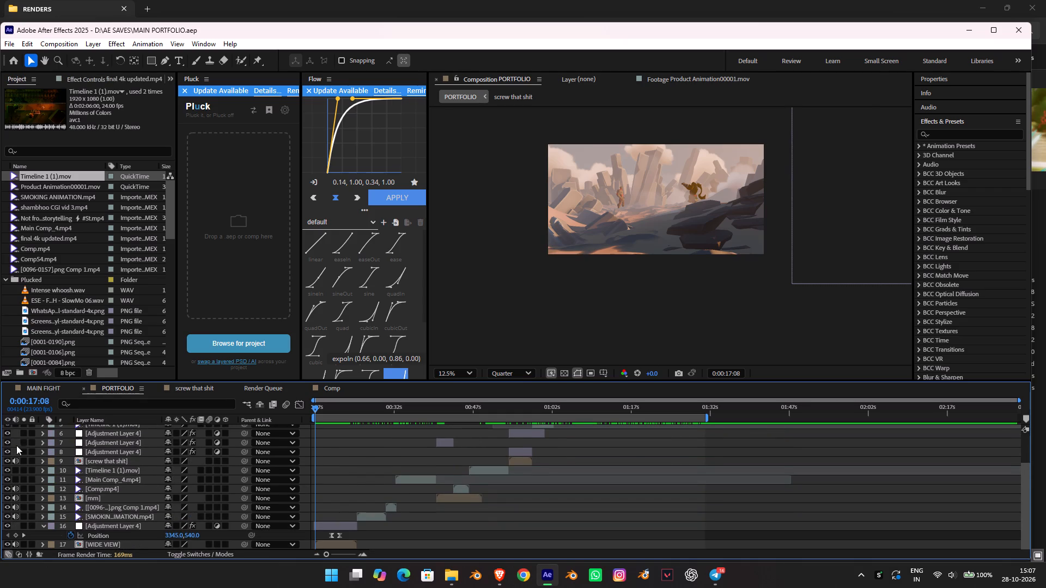
pyautogui.scroll(5, 10, 432)
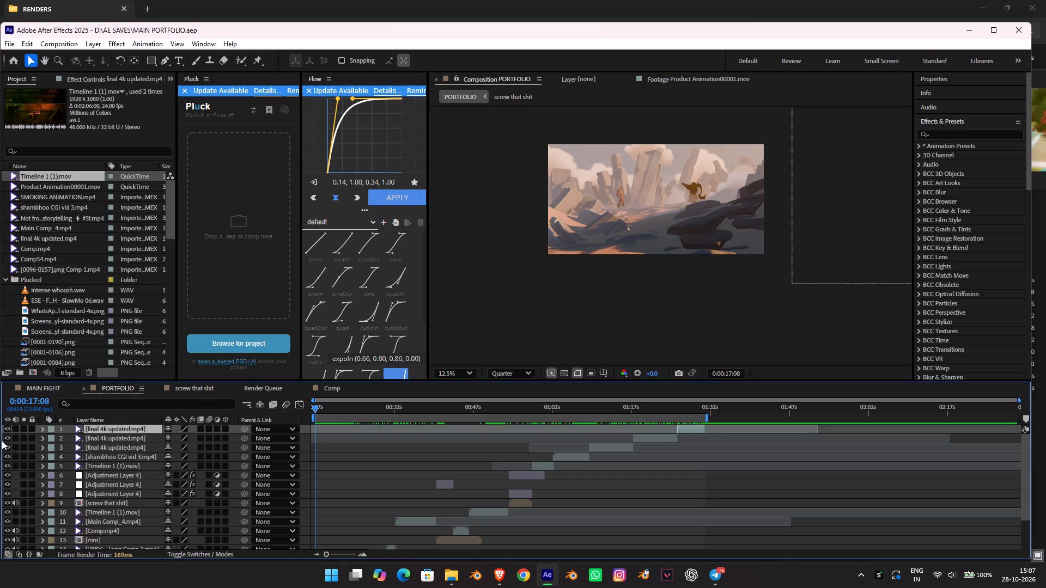
pyautogui.doubleClick(2, 440)
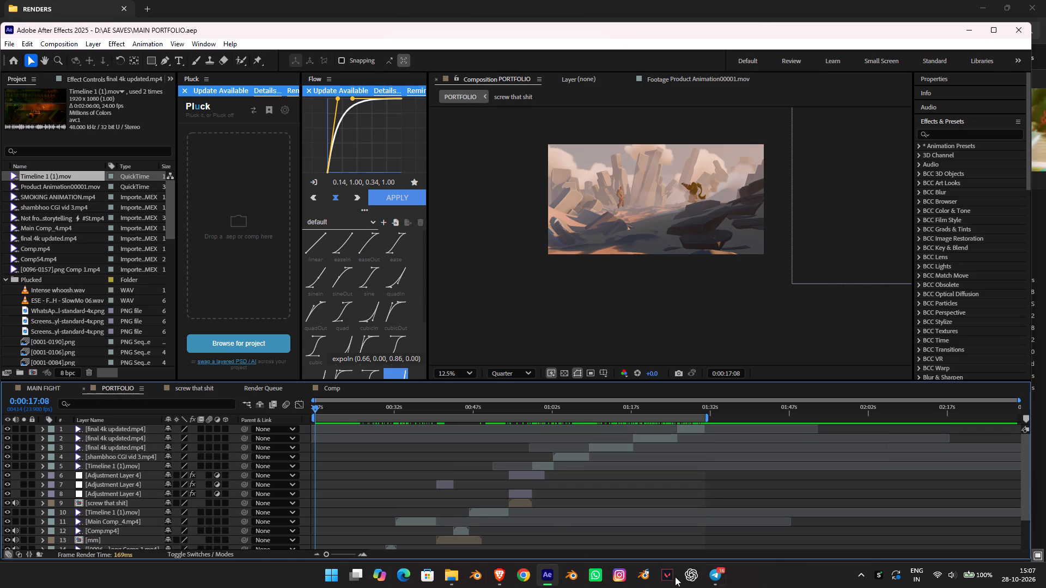
# Switch to the Brave browser and view the SINGULARITY cinematic sound effects library page on Film Crux.
pyautogui.click(491, 574)
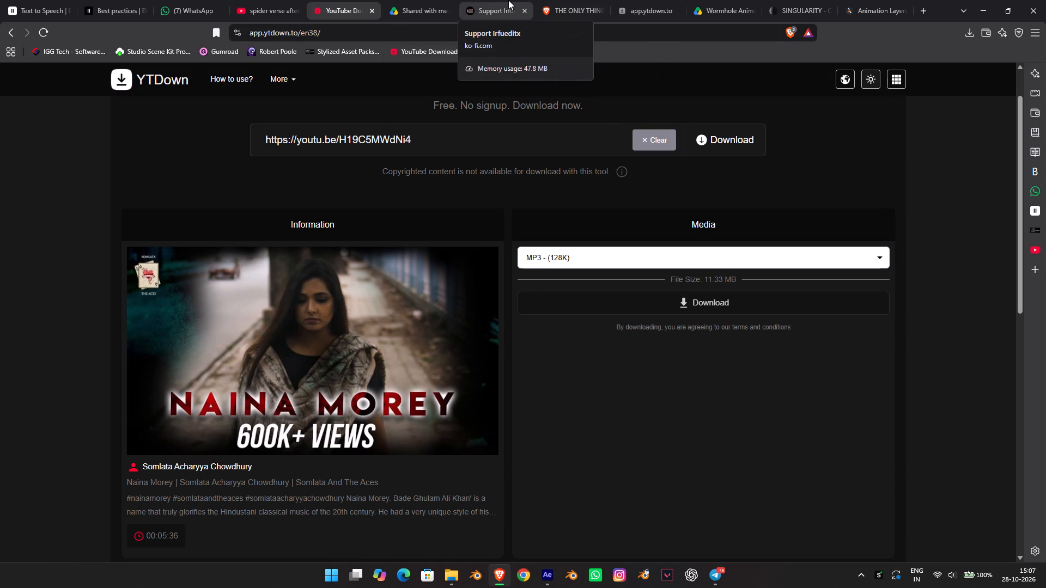
pyautogui.click(806, 1)
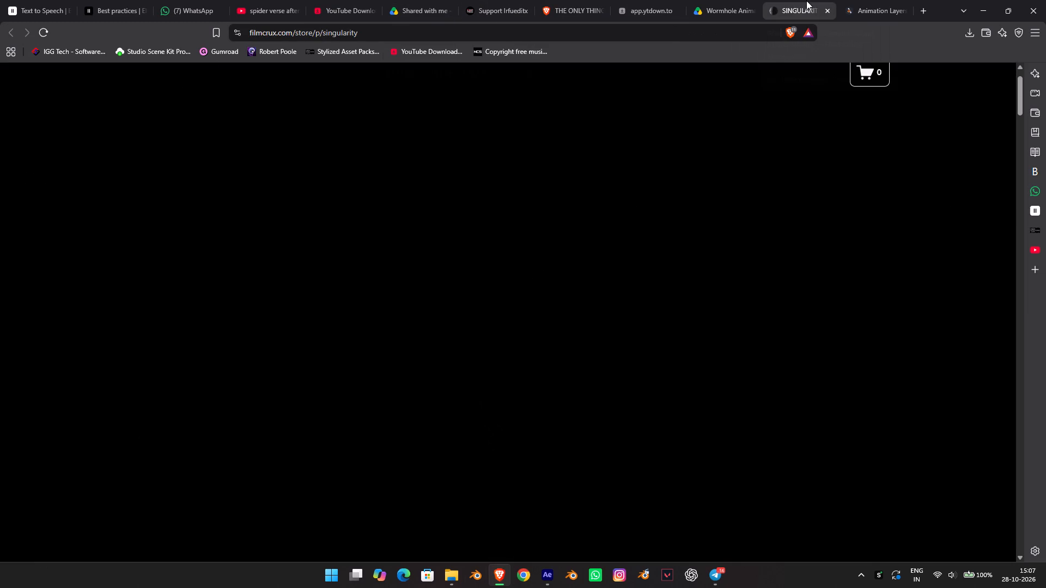
pyautogui.click(866, 0)
pyautogui.click(814, 0)
pyautogui.scroll(12, 520, 148)
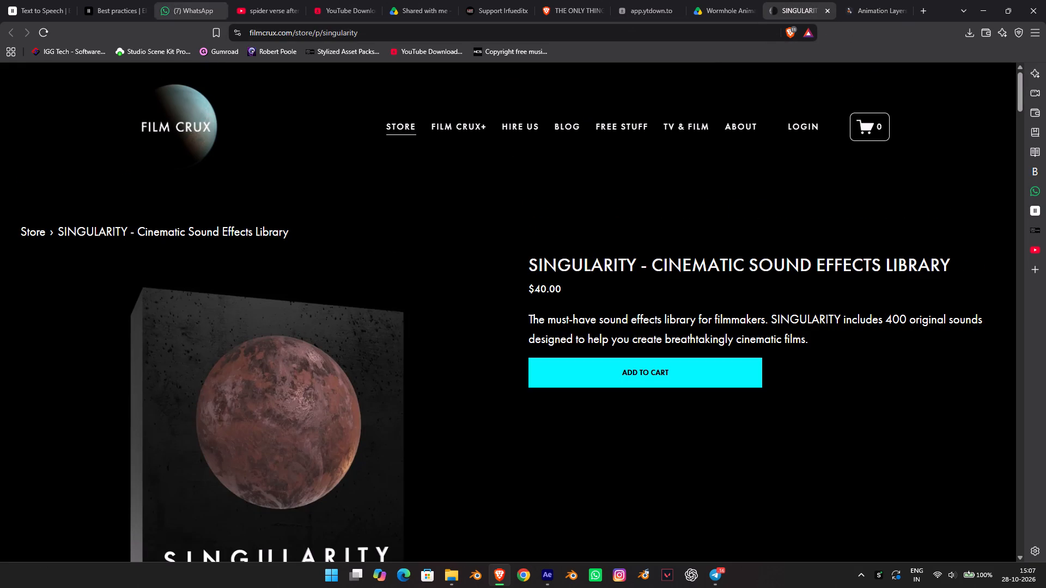
# Open the bookmarked NCS copyright-free music site, browse its popular and recent releases, and start the track DÉVOTION.
pyautogui.click(488, 53)
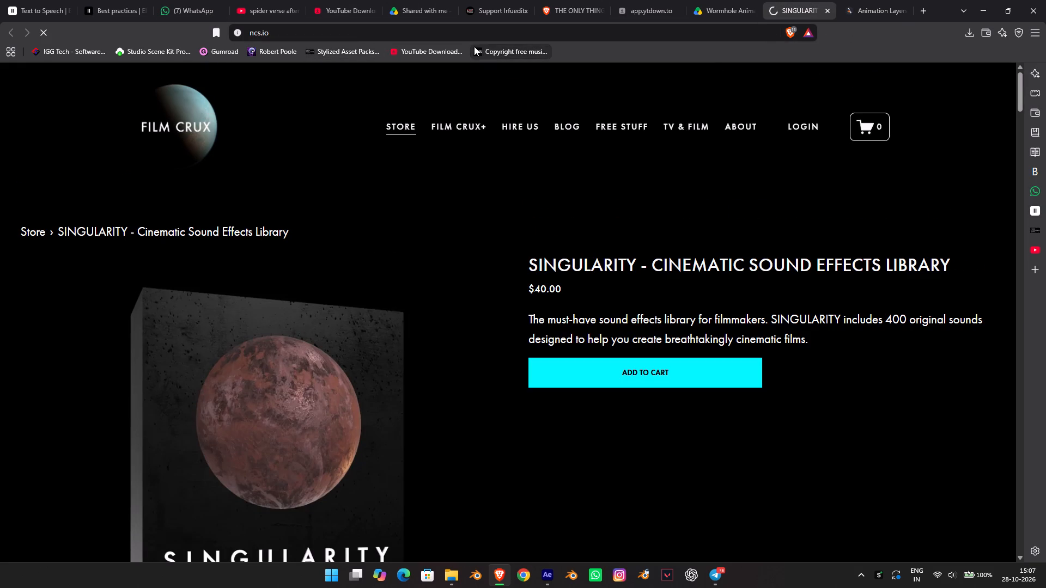
pyautogui.scroll(-4, 215, 193)
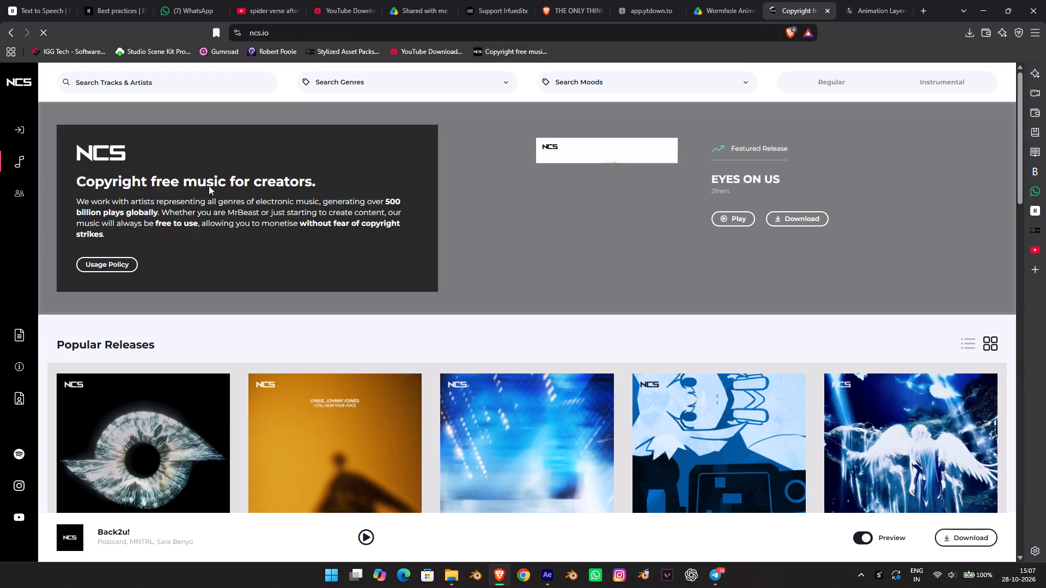
pyautogui.scroll(-3, 205, 227)
pyautogui.scroll(3, 234, 279)
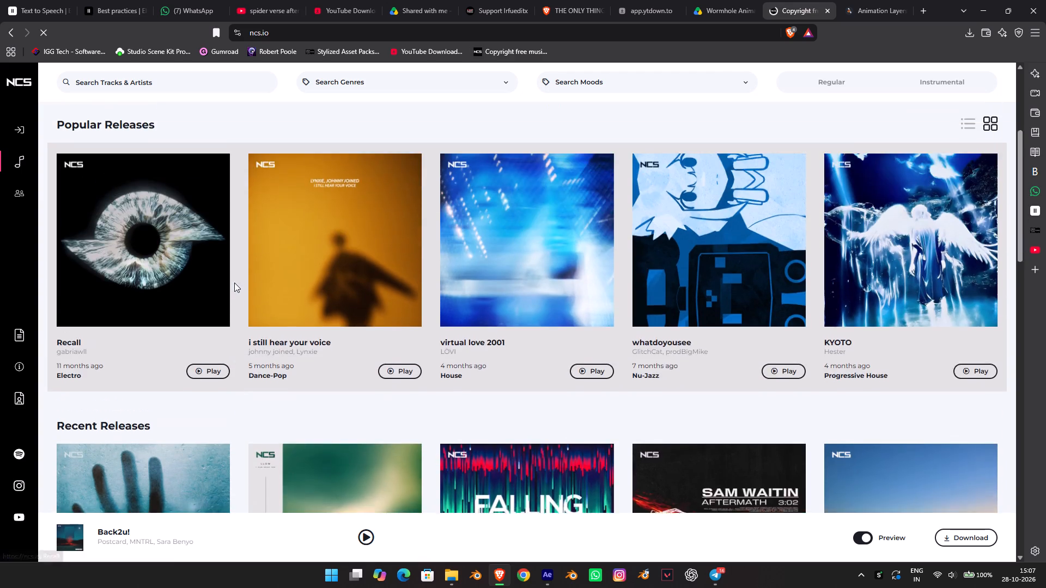
pyautogui.scroll(-5, 232, 306)
pyautogui.scroll(-5, 215, 373)
pyautogui.click(220, 372)
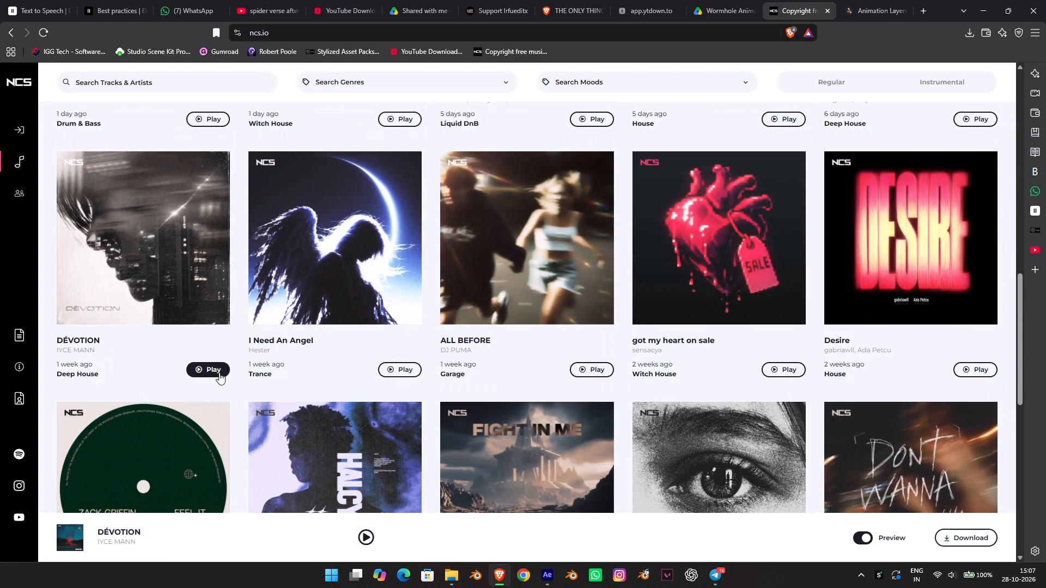
pyautogui.scroll(-2, 390, 356)
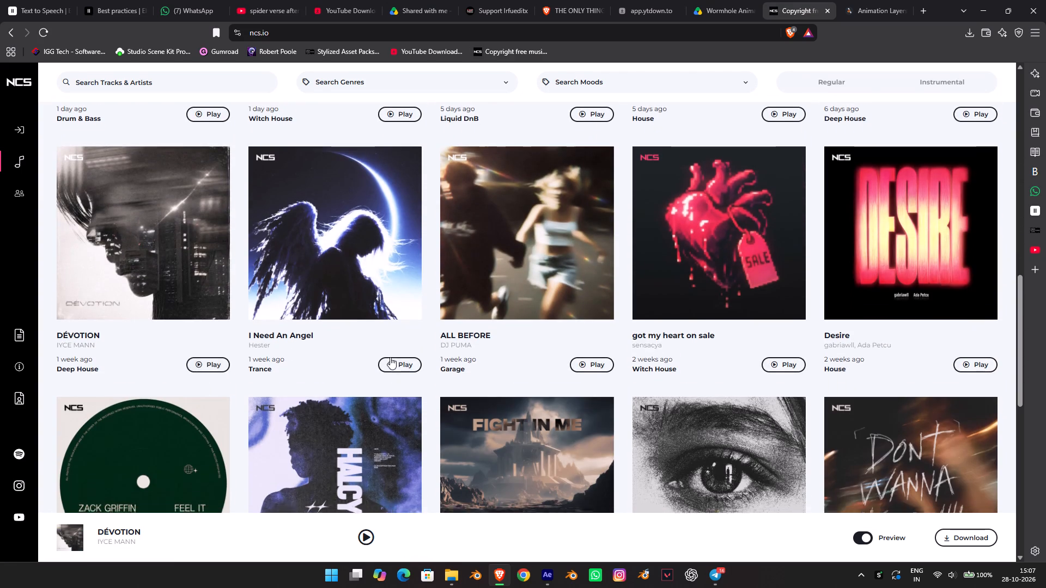
pyautogui.scroll(-9, 390, 357)
pyautogui.scroll(5, 404, 378)
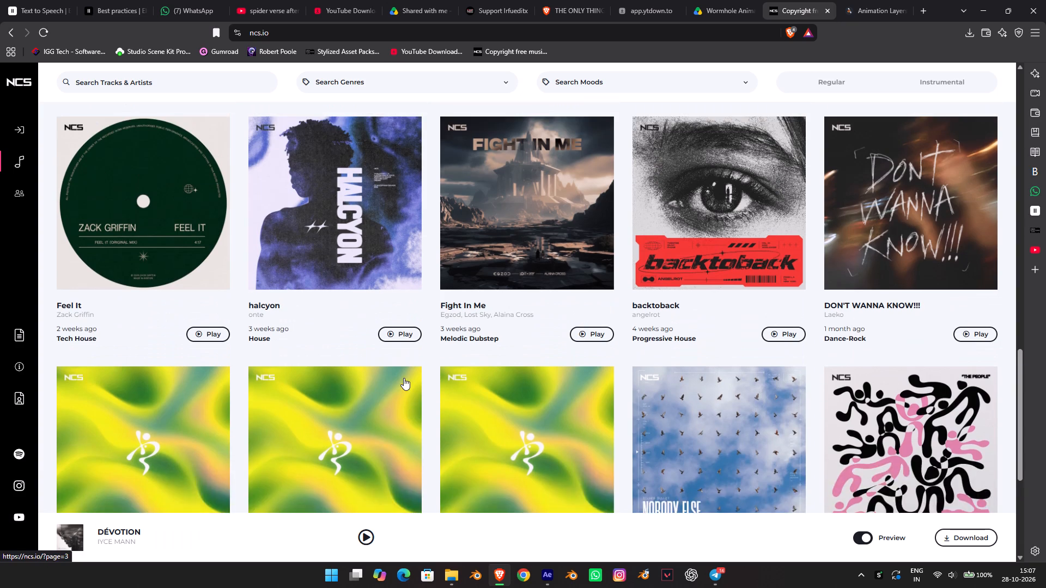
# Toggle playback of the loaded track DÉVOTION.
pyautogui.scroll(6, 395, 382)
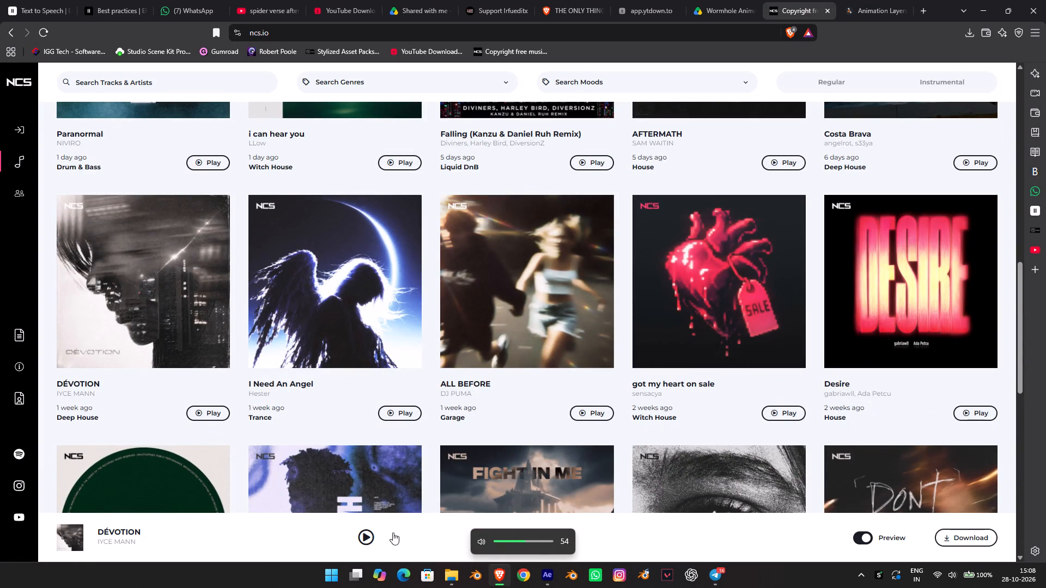
pyautogui.click(363, 538)
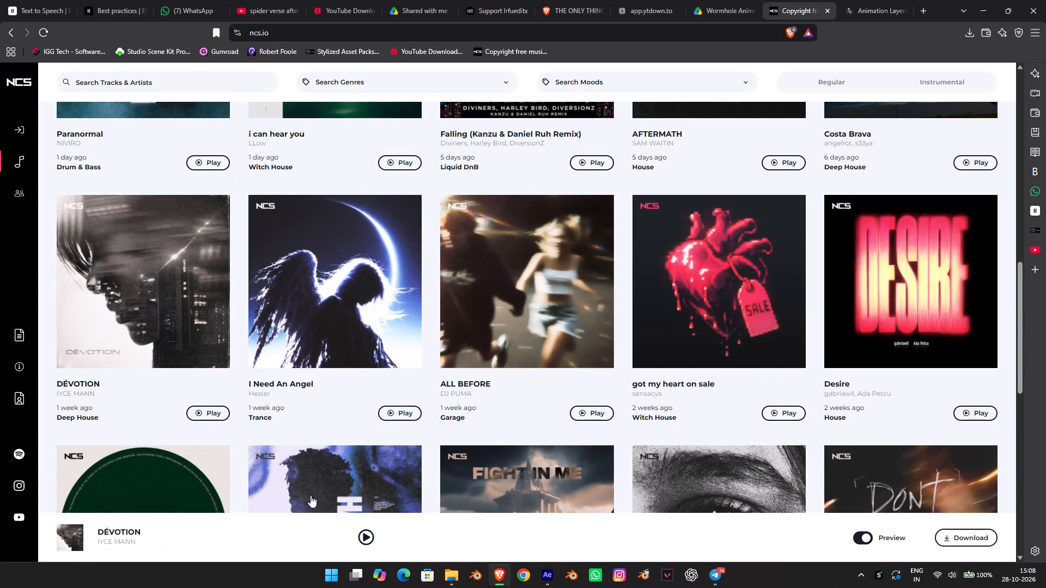
# Preview the track Falling (Kanzu & Daniel Ruh Remix) from the Recent Releases.
pyautogui.scroll(5, 260, 400)
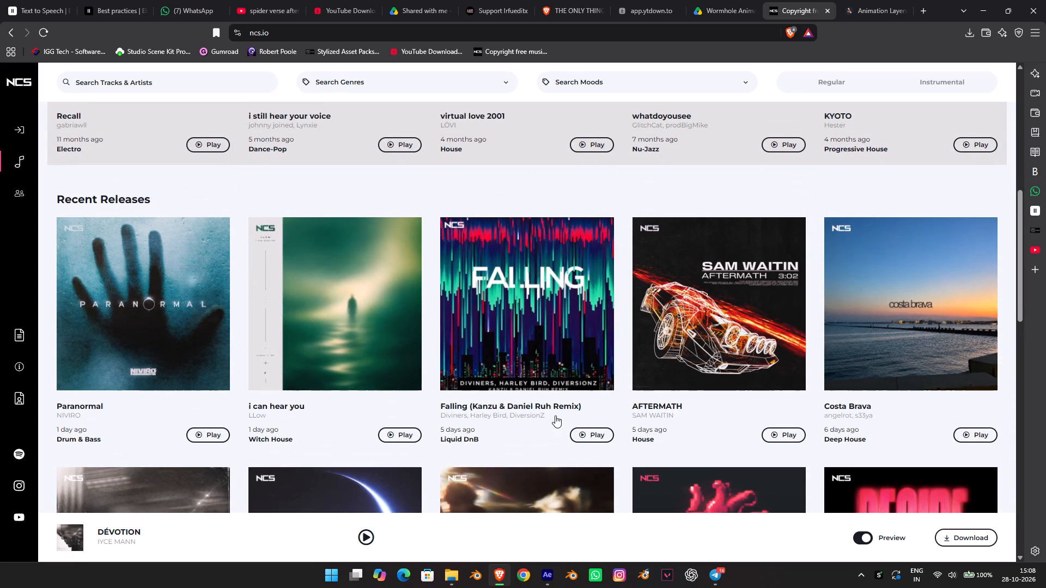
pyautogui.click(601, 431)
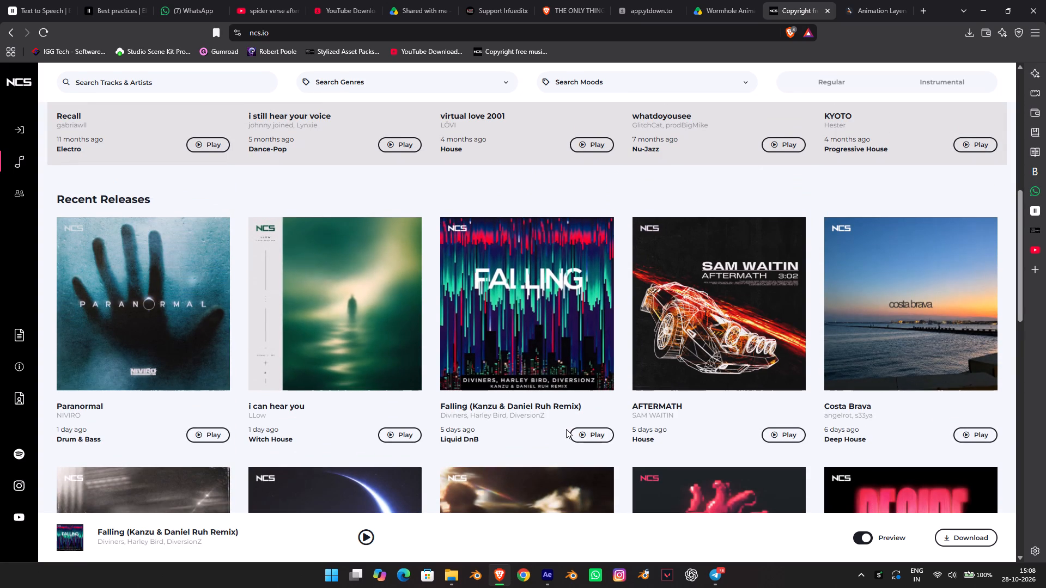
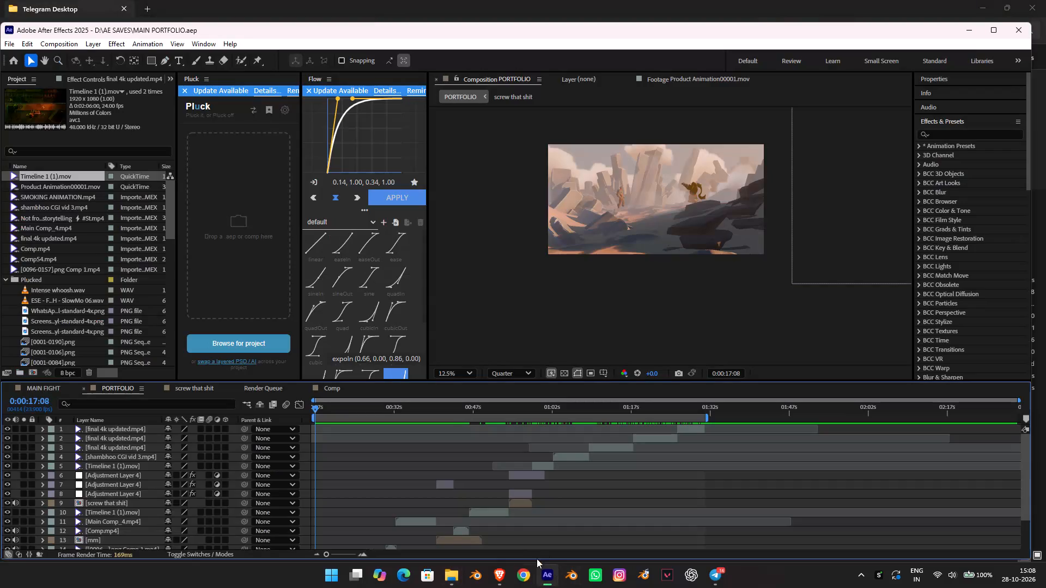
# Switch to the Brave browser and preview the NCS track Falling (Kanzu & Daniel Ruh Remix), skipping around before replaying it from the start.
pyautogui.click(498, 571)
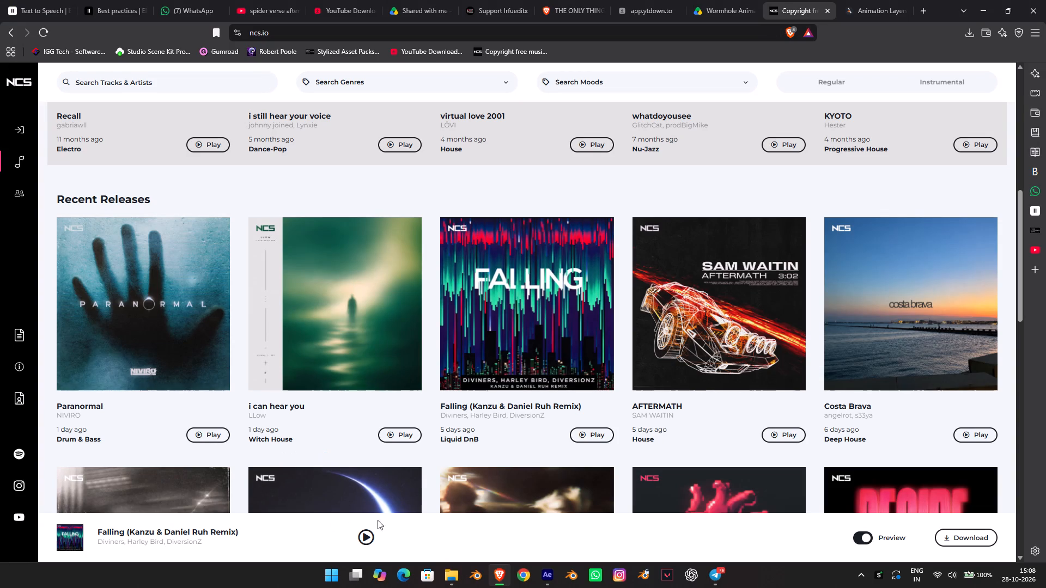
pyautogui.click(357, 536)
pyautogui.moveTo(455, 537); pyautogui.dragTo(429, 537)
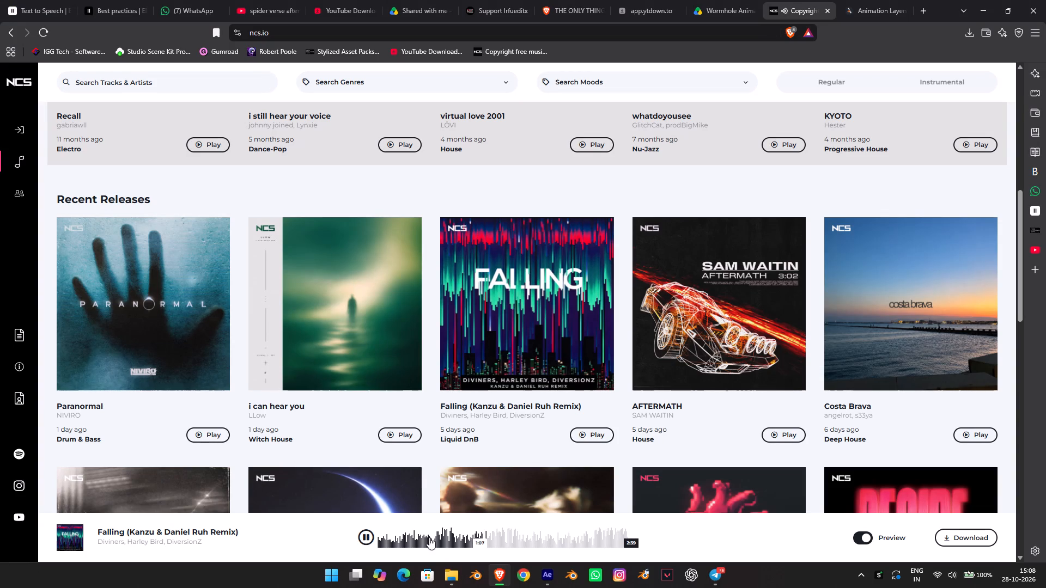
pyautogui.moveTo(429, 537); pyautogui.dragTo(376, 542)
pyautogui.click(378, 544)
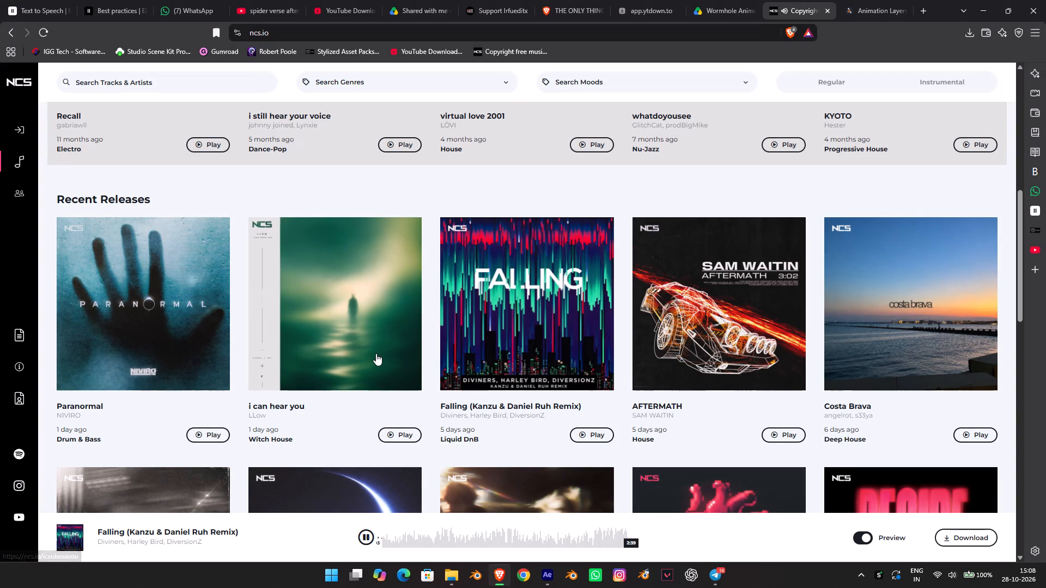
# Browse the popular and recent releases on the NCS page for other candidate tracks while the preview plays.
pyautogui.scroll(-18, 376, 353)
pyautogui.scroll(-6, 374, 349)
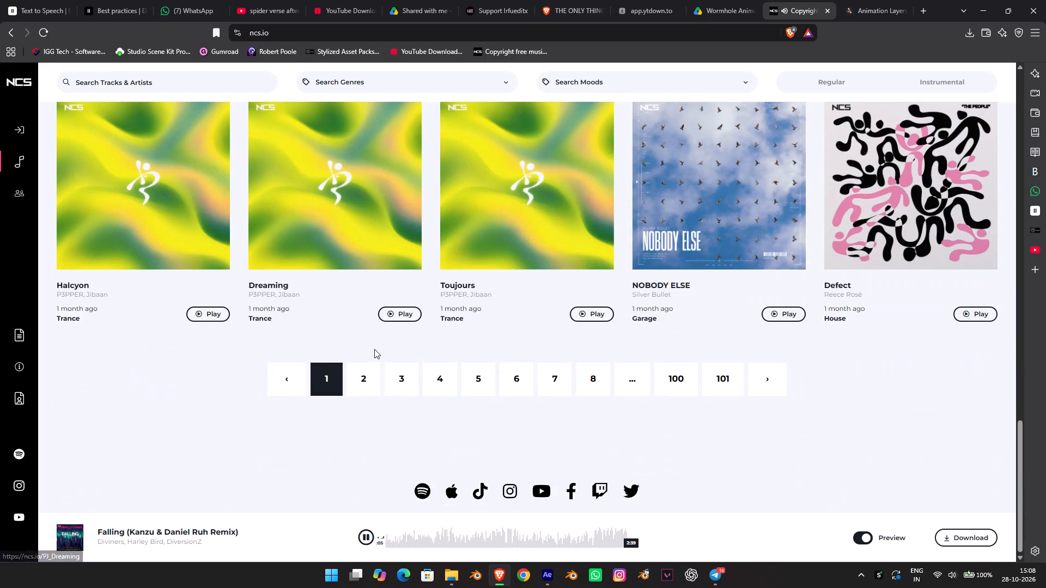
pyautogui.scroll(15, 451, 412)
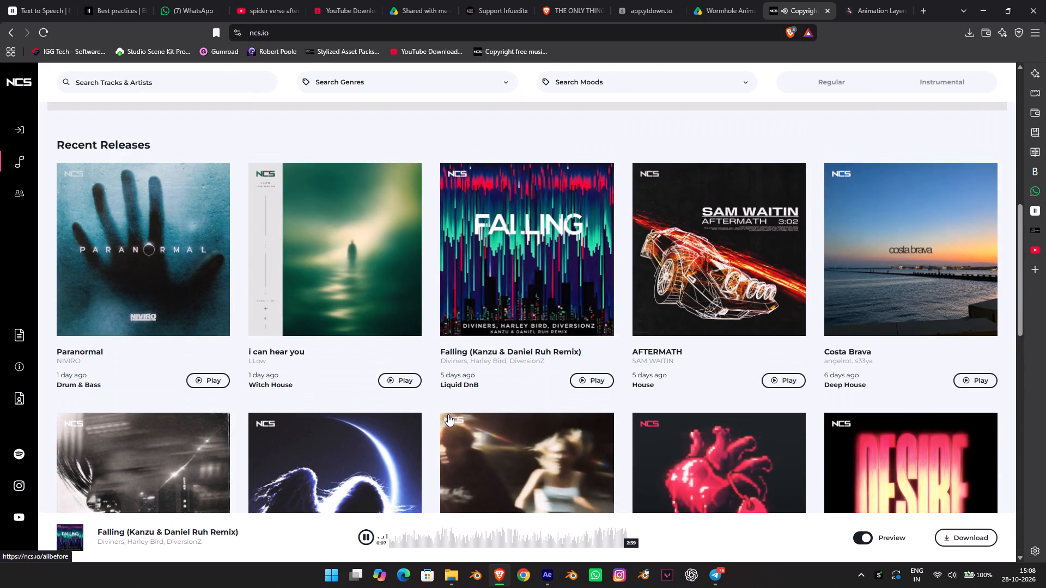
pyautogui.scroll(10, 448, 414)
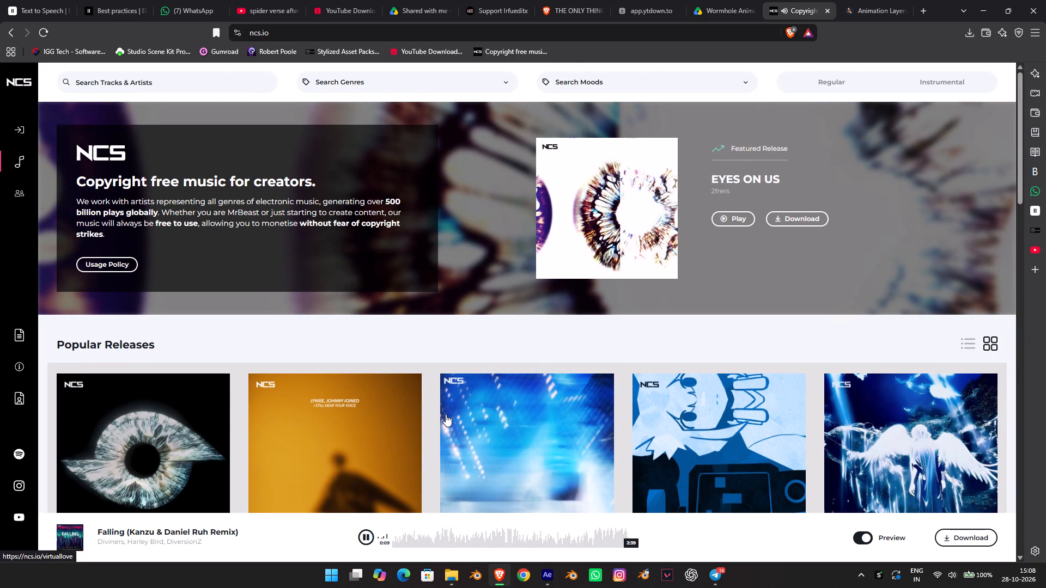
pyautogui.scroll(-3, 441, 416)
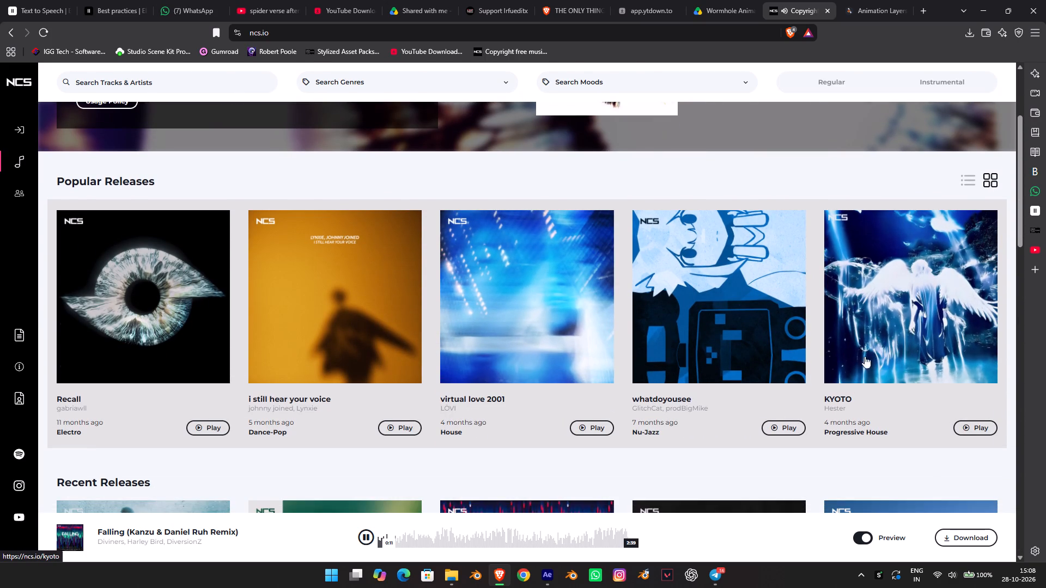
pyautogui.scroll(4, 65, 154)
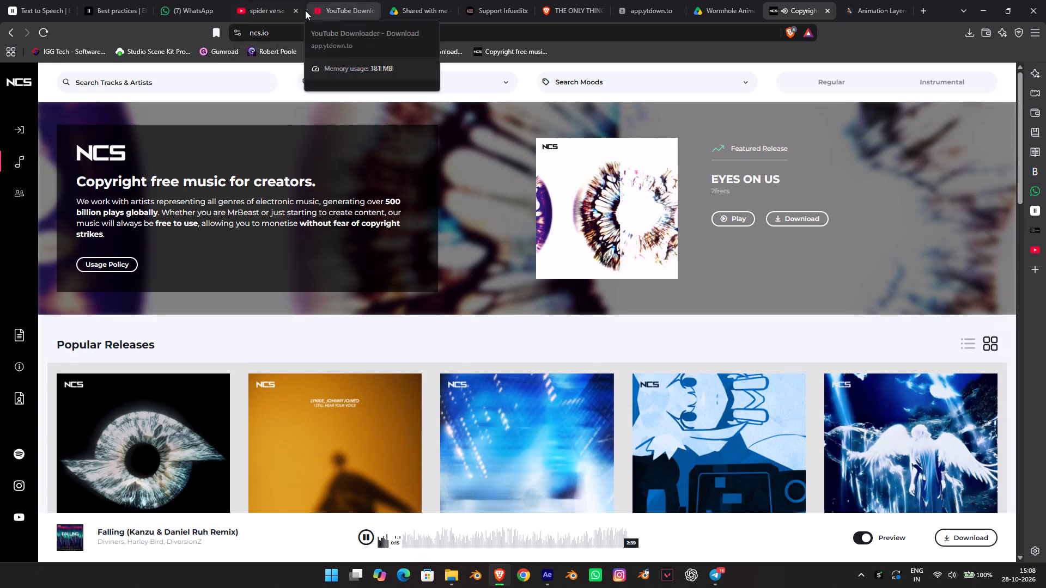
# Play the popular release "i still hear your voice" and download it as an MP3 into the AUDIO AX folder.
pyautogui.scroll(-3, 134, 297)
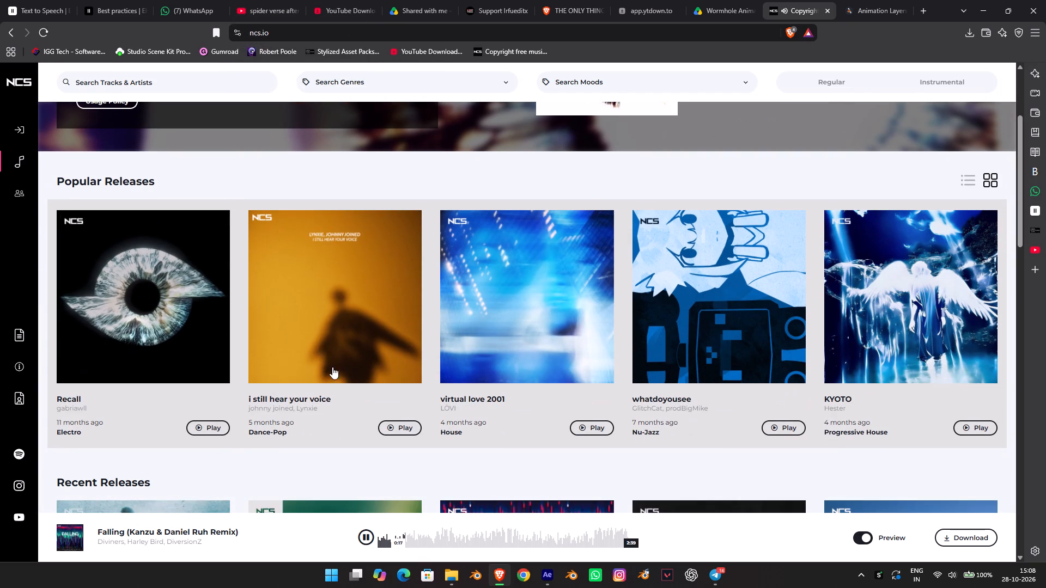
pyautogui.click(404, 428)
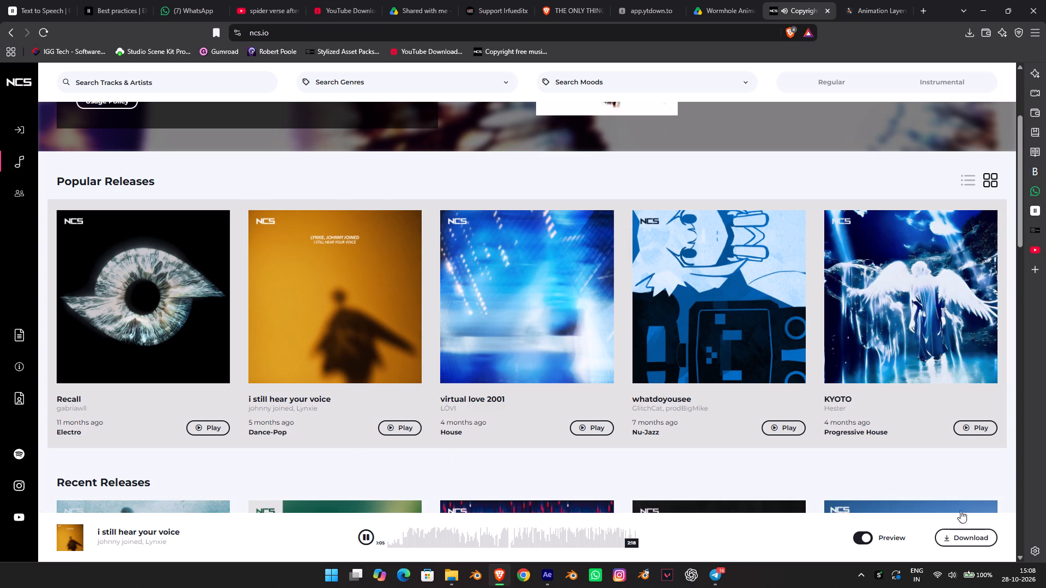
pyautogui.click(983, 533)
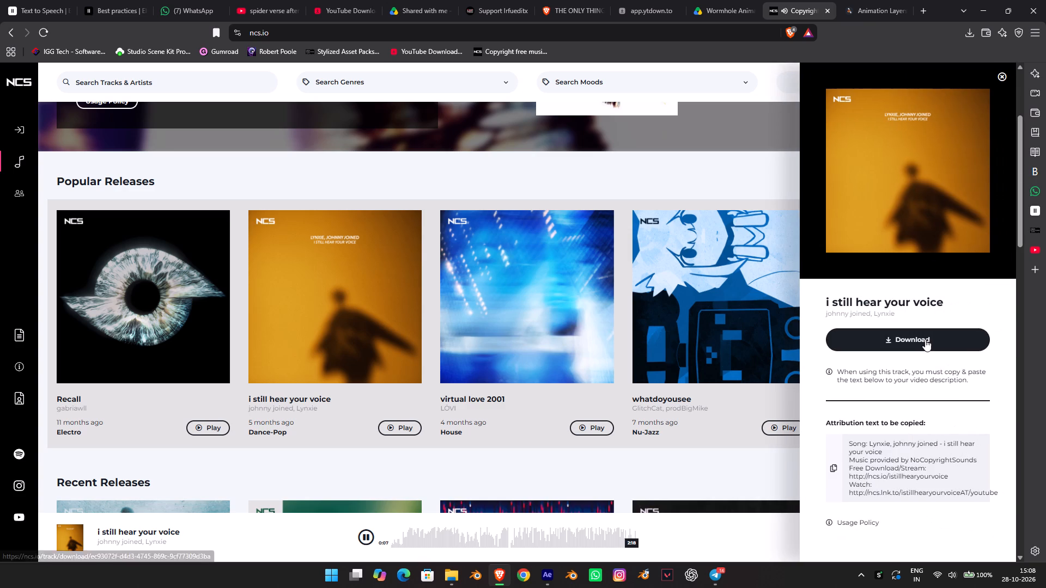
pyautogui.click(925, 339)
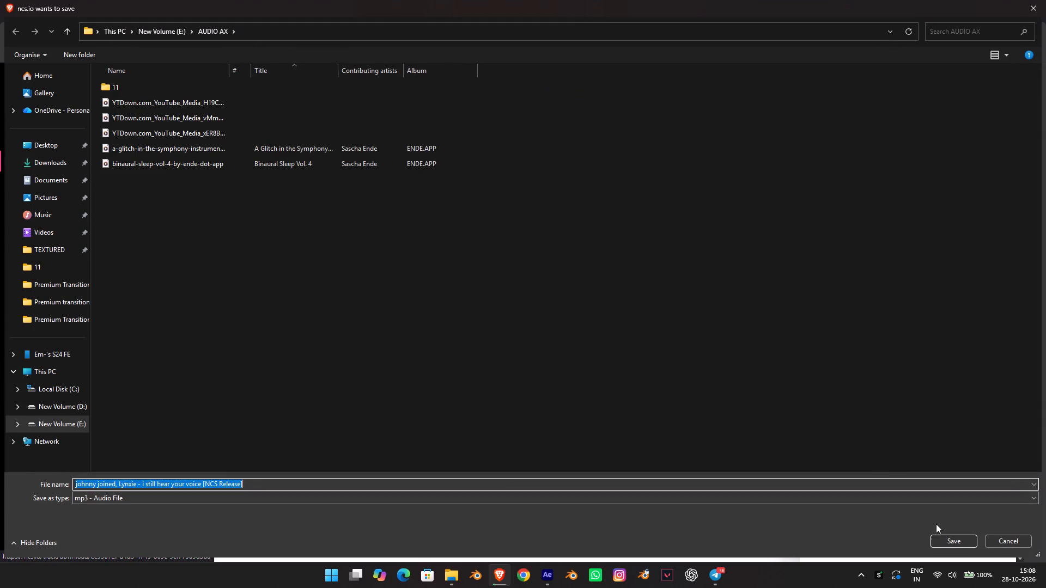
pyautogui.click(932, 538)
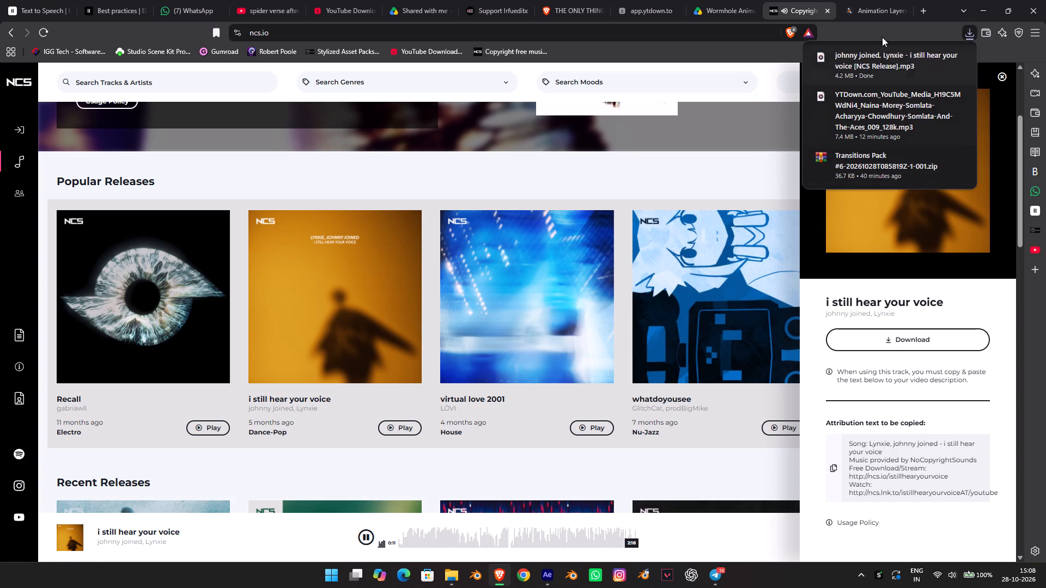
# Bring the downloaded "i still hear your voice" MP3 into the After Effects PORTFOLIO composition as its top layer.
pyautogui.moveTo(891, 51); pyautogui.dragTo(550, 568)
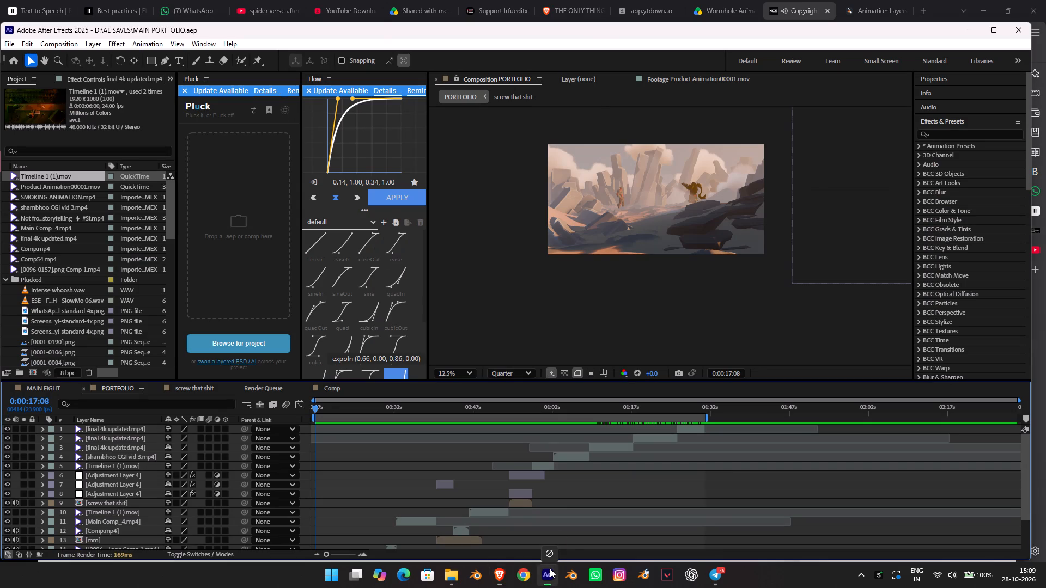
pyautogui.moveTo(550, 568); pyautogui.dragTo(399, 465)
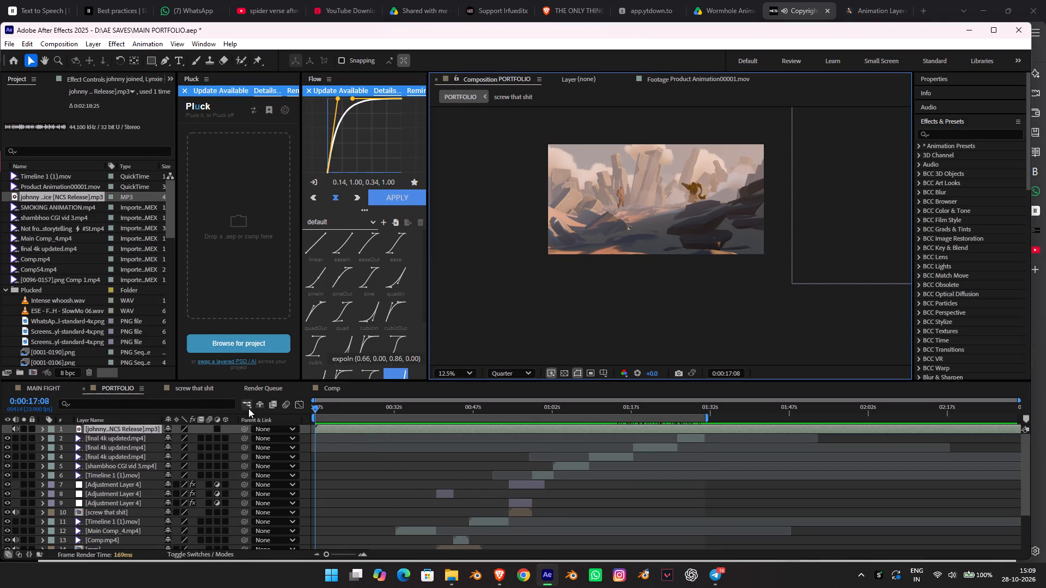
# Pause the track playing on the NCS site in Brave, and preview the PORTFOLIO composition with the added music in After Effects.
pyautogui.click(501, 573)
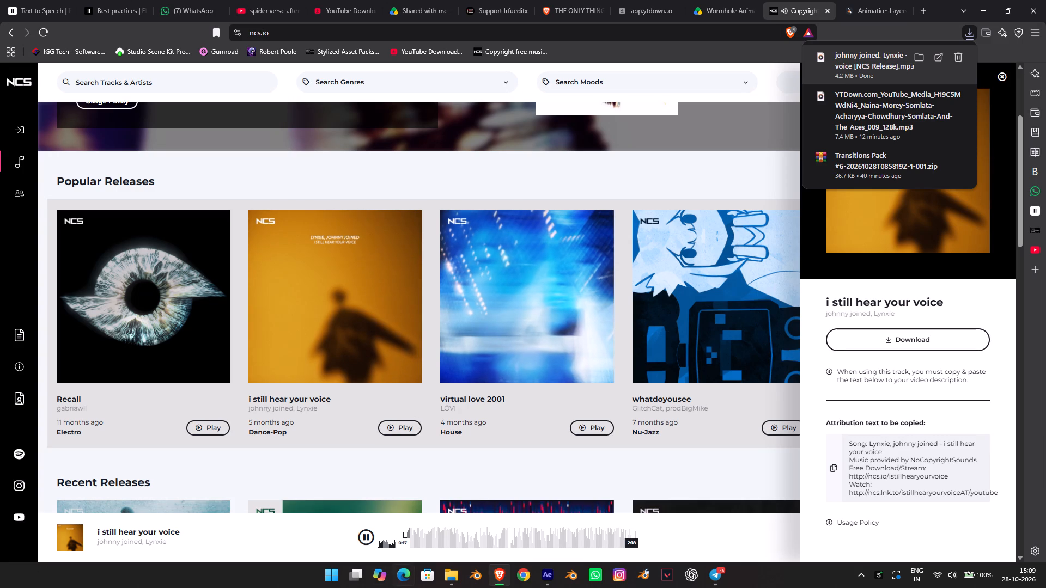
pyautogui.click(362, 536)
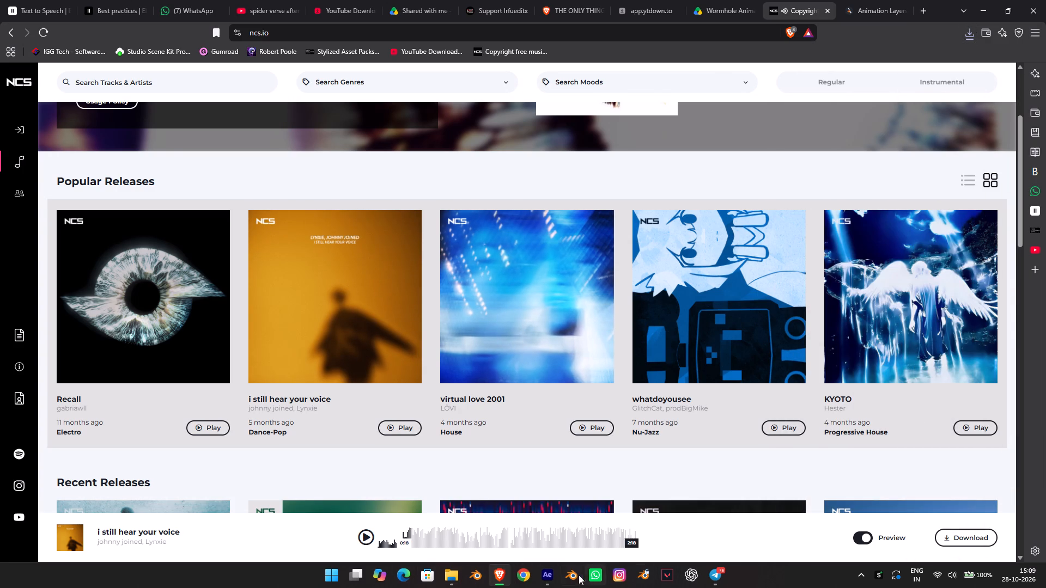
pyautogui.click(543, 580)
pyautogui.press('space')
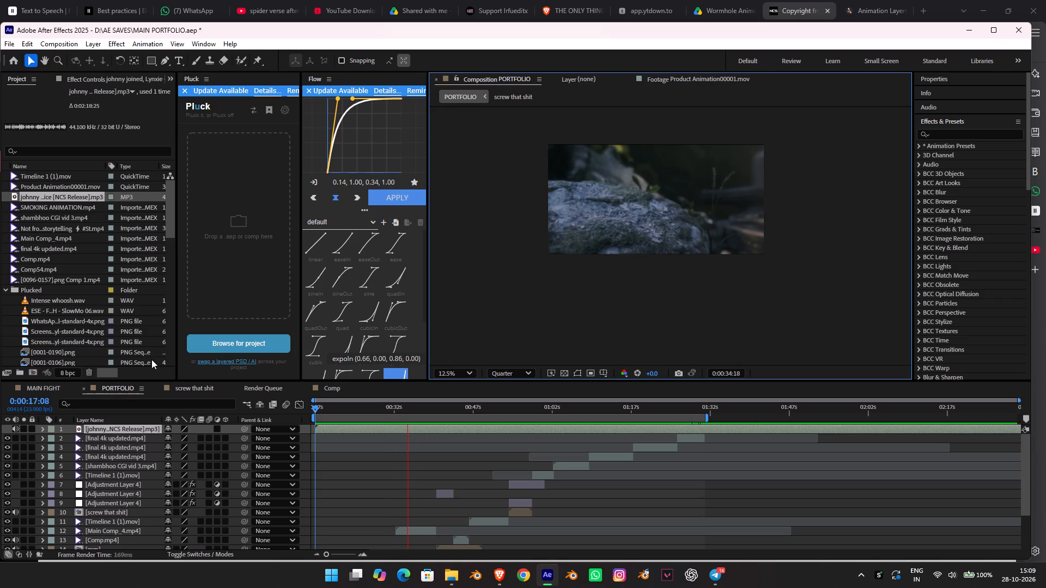
# Return to the NCS site in Brave, filter the music library by the Ambient genre and play "who am I?".
pyautogui.click(495, 579)
pyautogui.scroll(4, 265, 164)
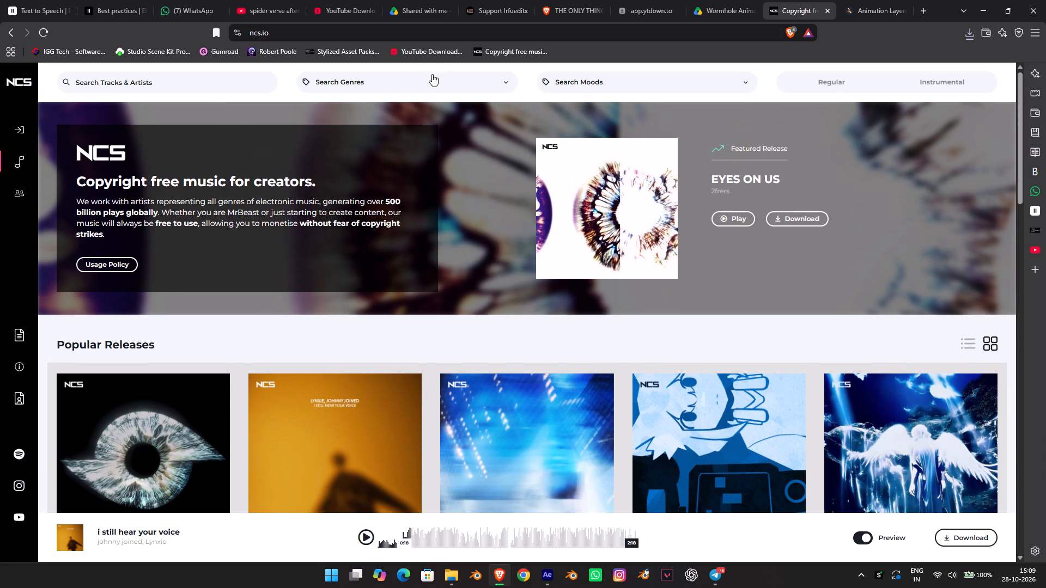
pyautogui.click(429, 77)
pyautogui.scroll(-3, 392, 179)
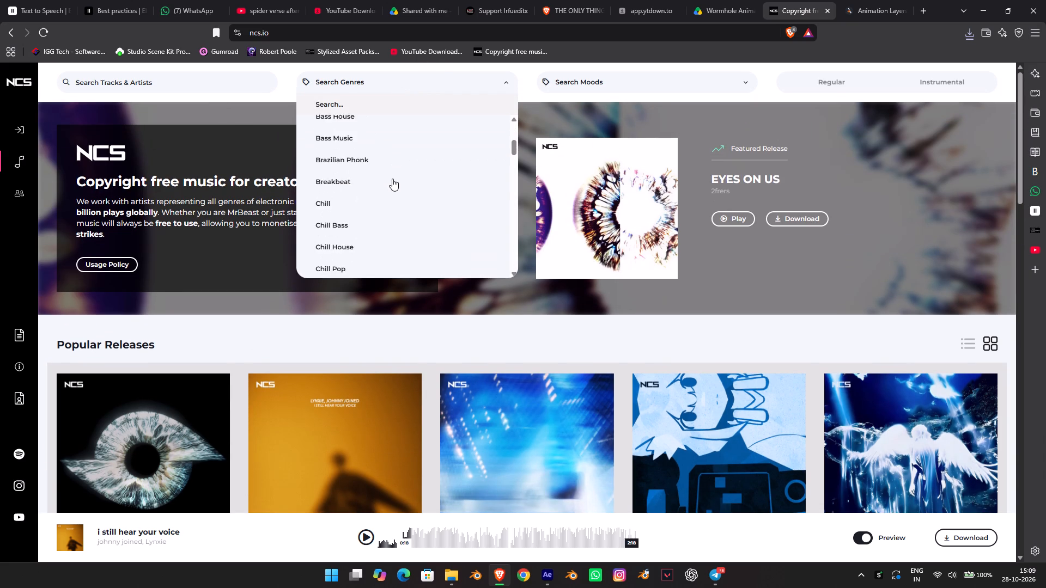
pyautogui.scroll(2, 351, 127)
pyautogui.click(338, 163)
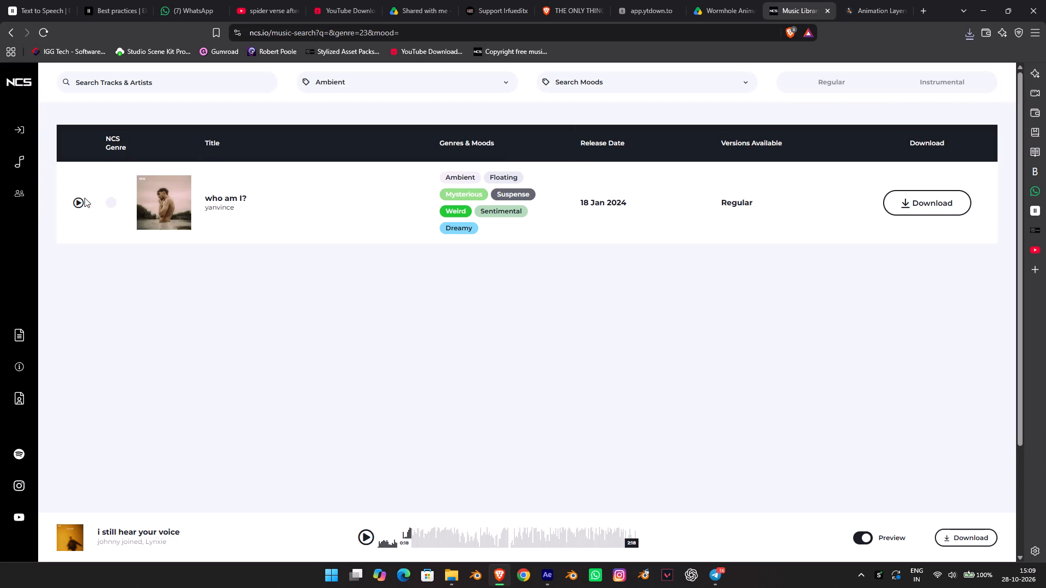
pyautogui.click(76, 203)
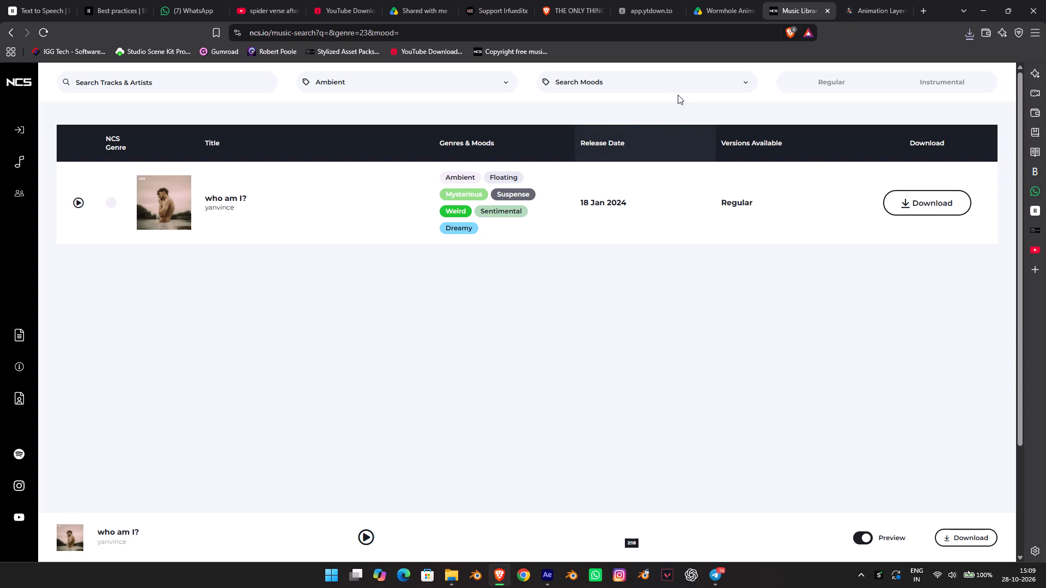
pyautogui.click(643, 74)
pyautogui.click(643, 74)
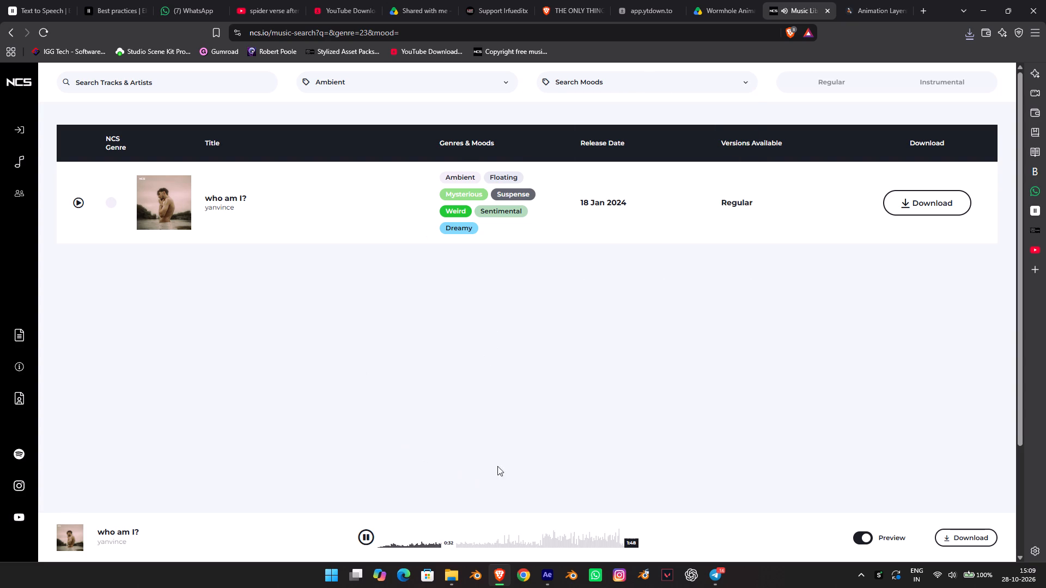
# Switch to After Effects and stop the running PORTFOLIO preview.
pyautogui.click(543, 569)
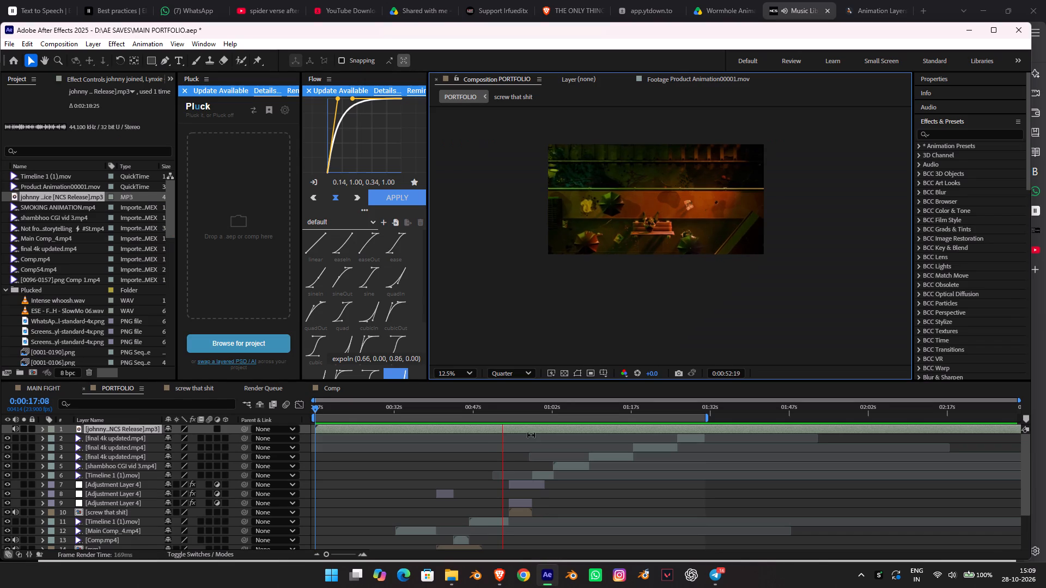
pyautogui.press('k')
pyautogui.press('space')
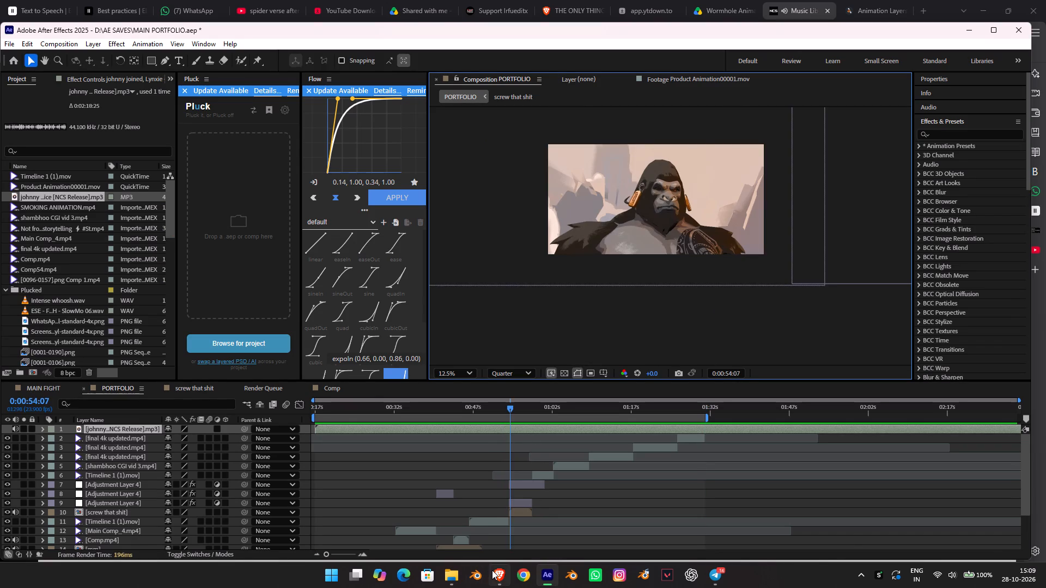
# Switch back to Brave and skip ahead through "who am I?" to audition its later sections.
pyautogui.click(492, 570)
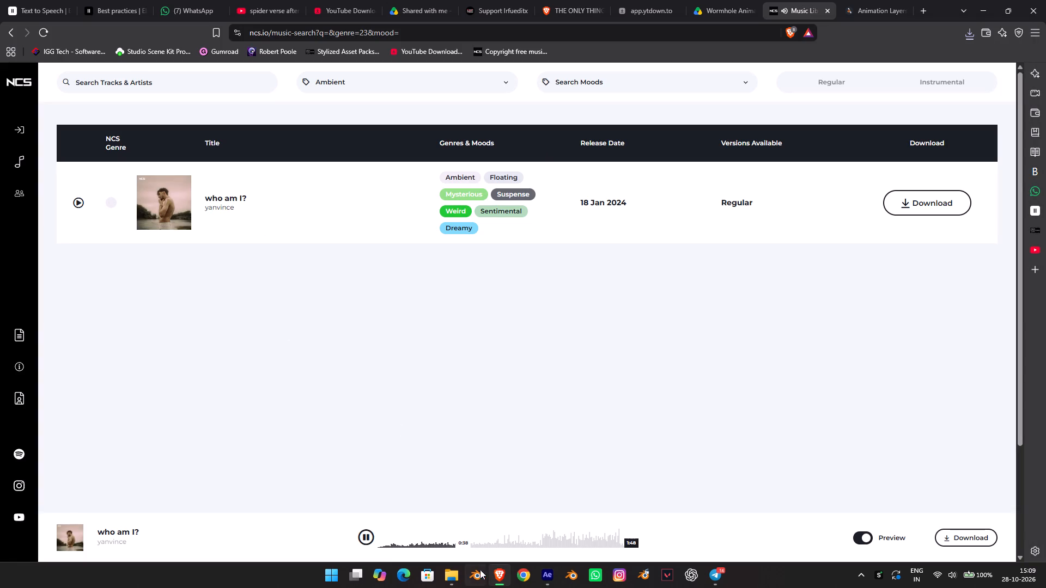
pyautogui.click(494, 540)
pyautogui.click(569, 526)
pyautogui.click(553, 540)
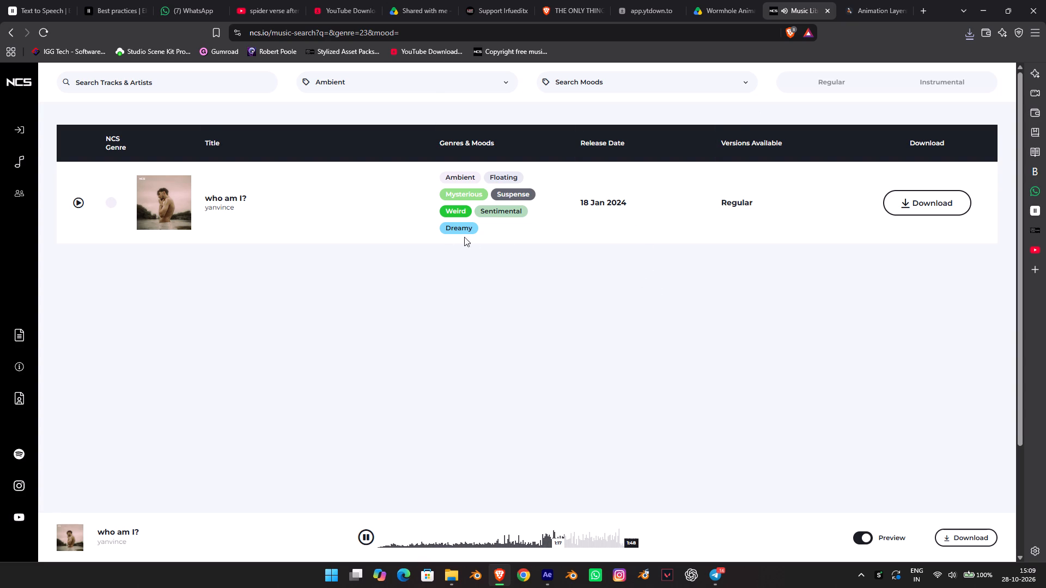
# Download "who am I?" by yanvince as an MP3 into the AUDIO AX folder and close the track's download details.
pyautogui.click(959, 540)
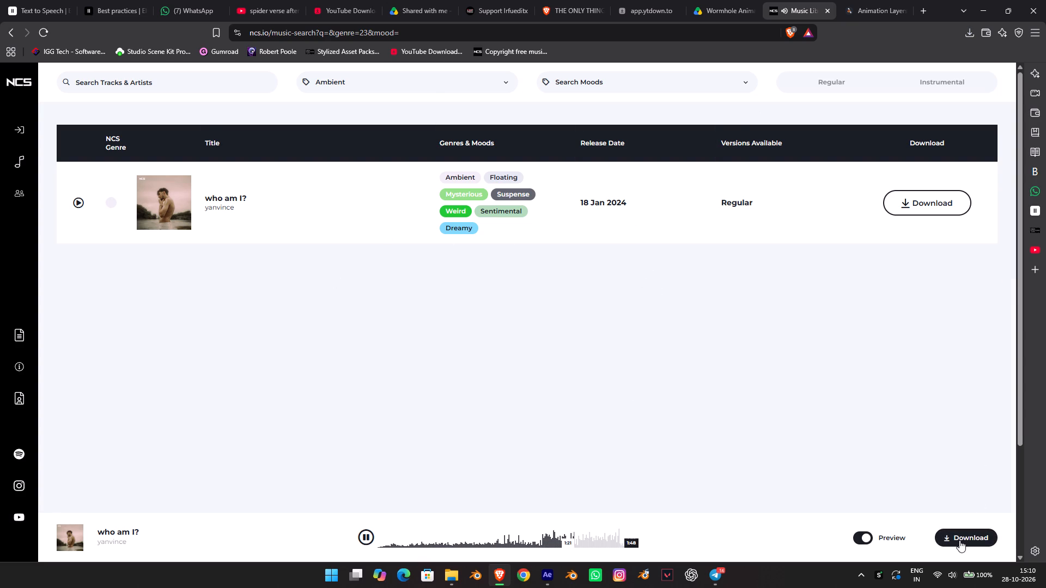
pyautogui.click(913, 357)
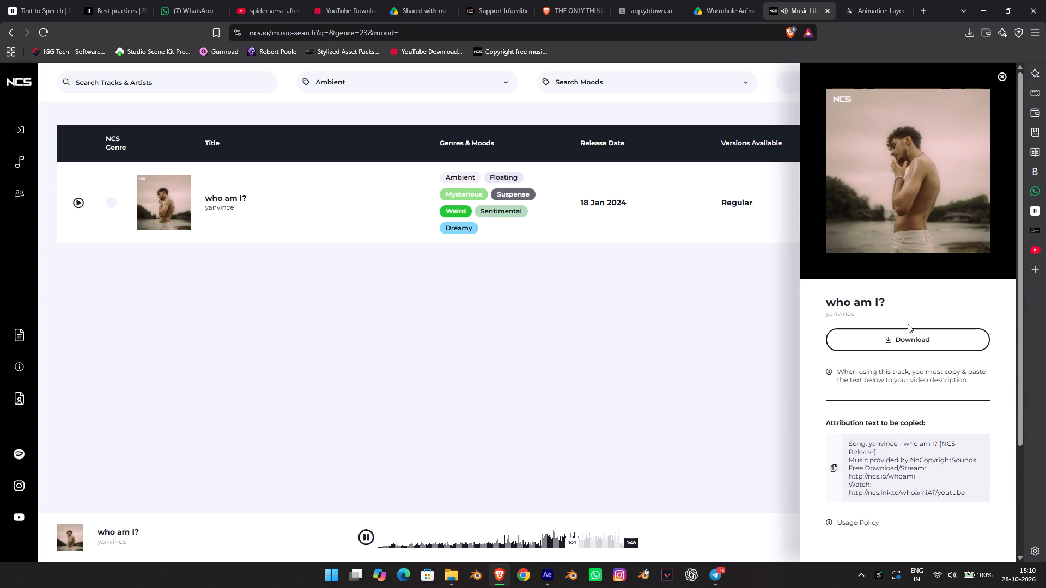
pyautogui.click(908, 324)
pyautogui.click(913, 333)
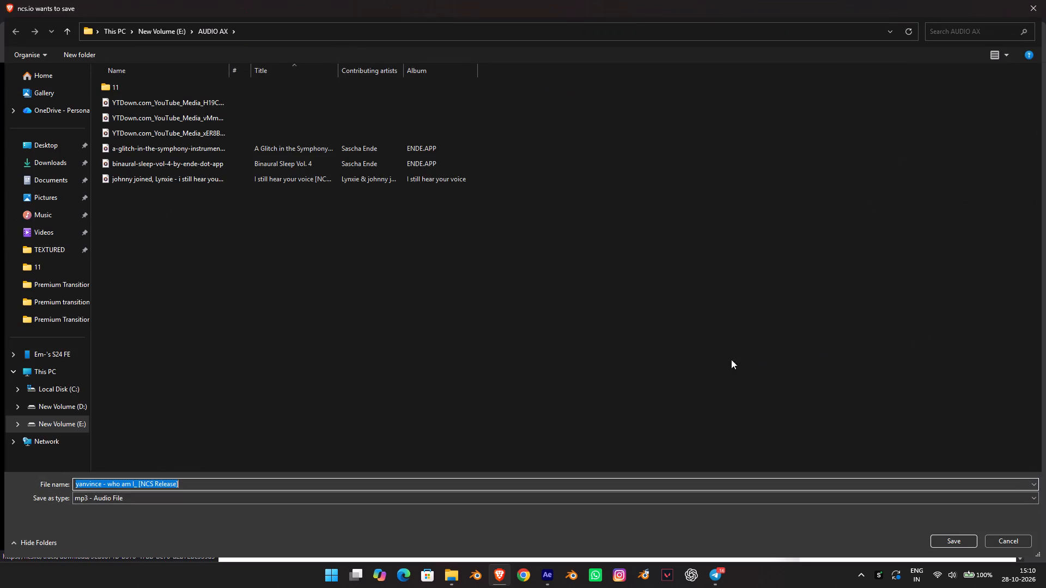
pyautogui.press('Return')
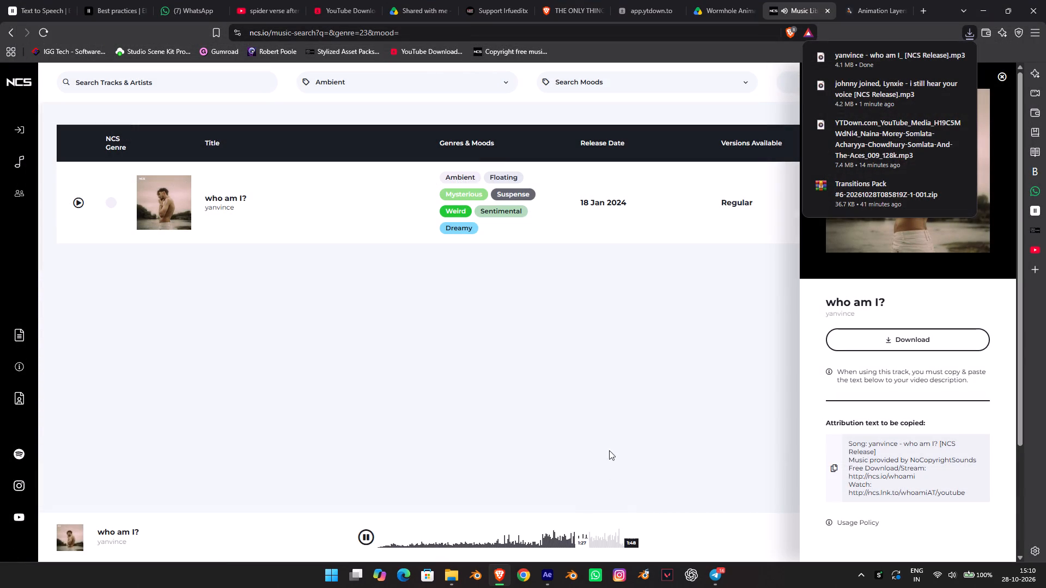
pyautogui.scroll(2, 881, 473)
pyautogui.click(640, 448)
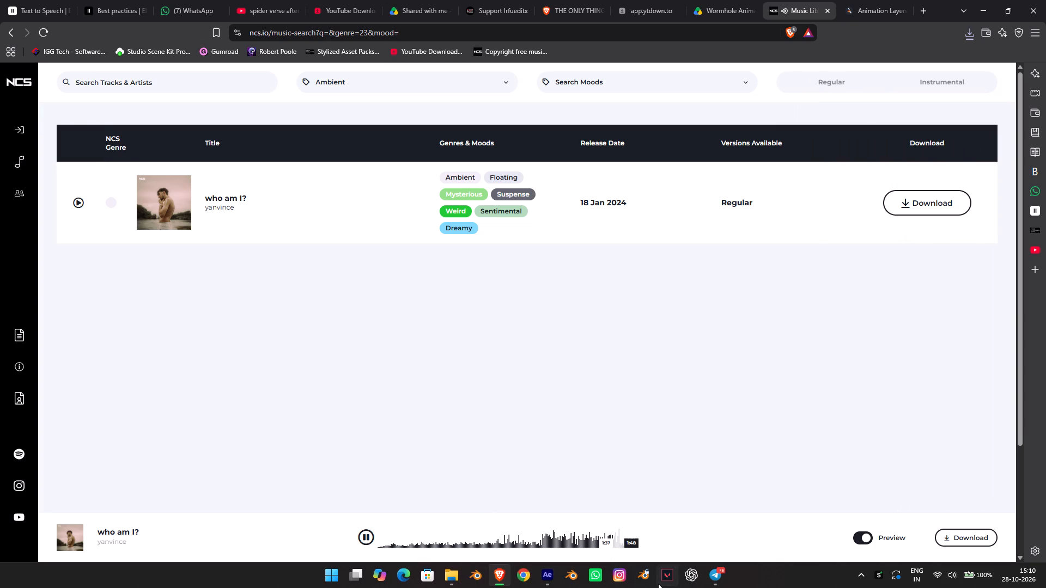
# Bring the "who am I?" MP3 from Brave's recent downloads into the After Effects PORTFOLIO composition as its top layer.
pyautogui.click(553, 573)
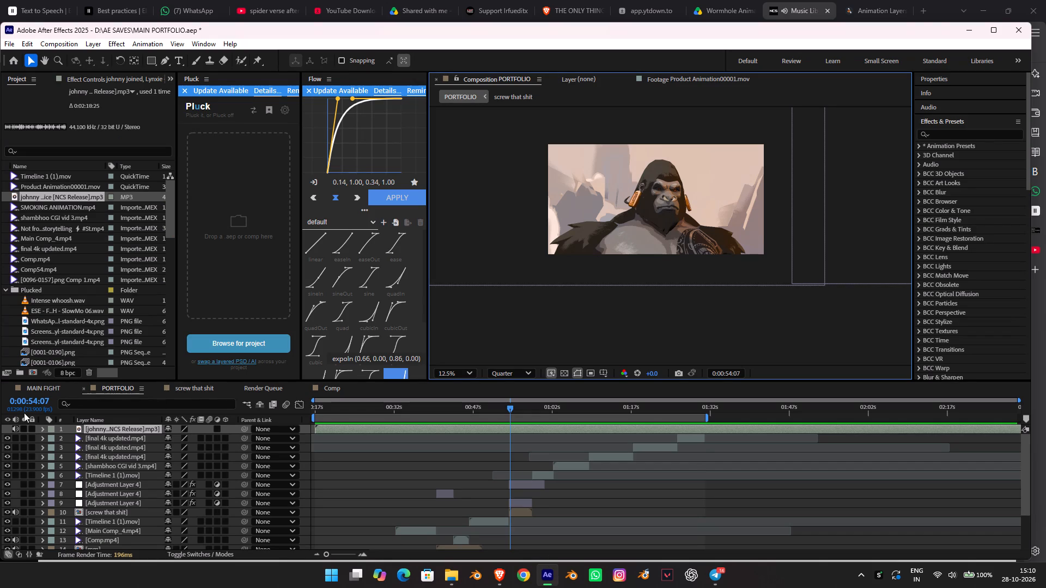
pyautogui.click(442, 571)
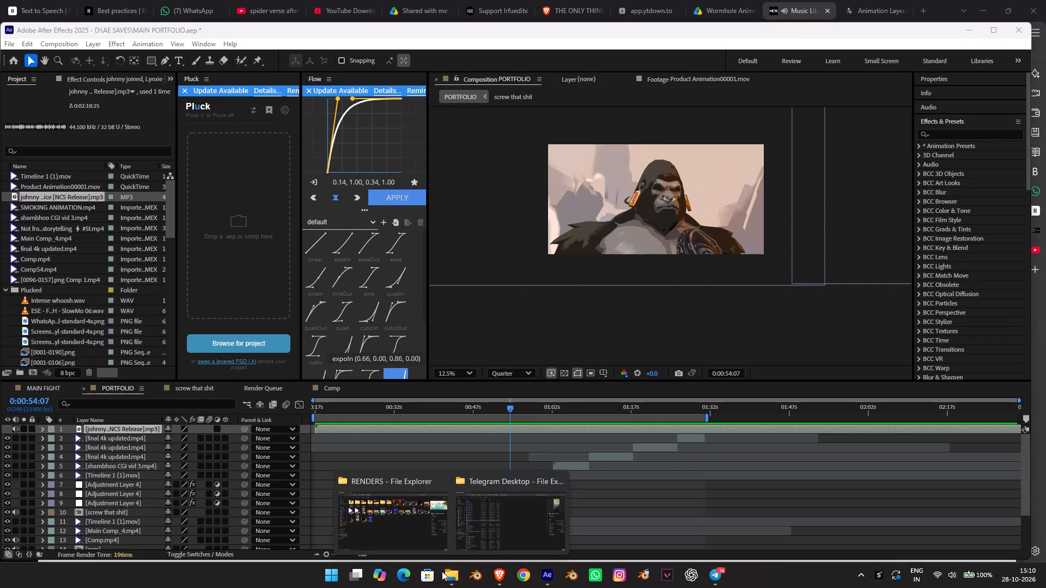
pyautogui.click(495, 585)
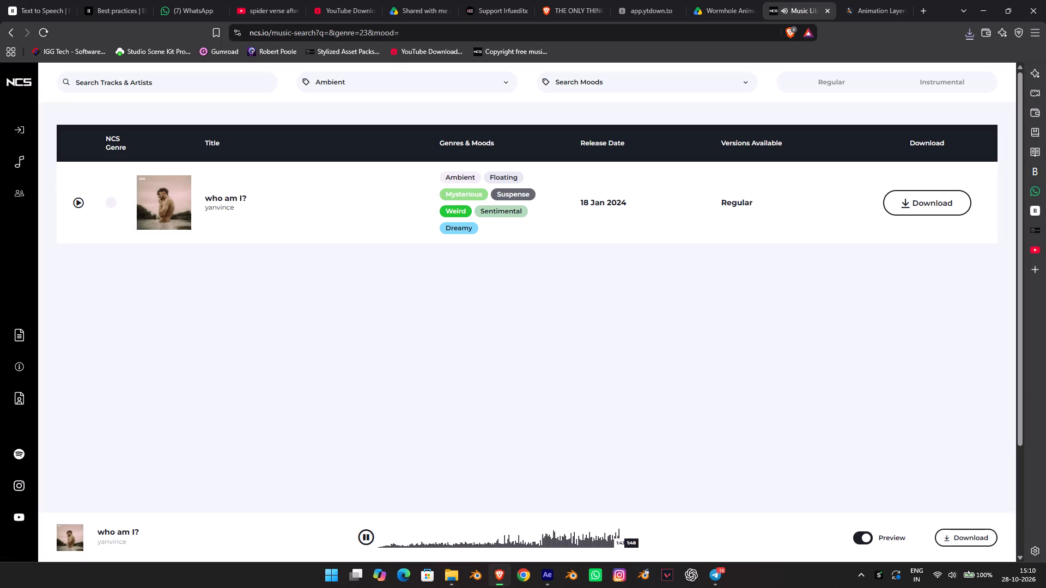
pyautogui.click(972, 37)
pyautogui.moveTo(859, 88); pyautogui.dragTo(669, 467)
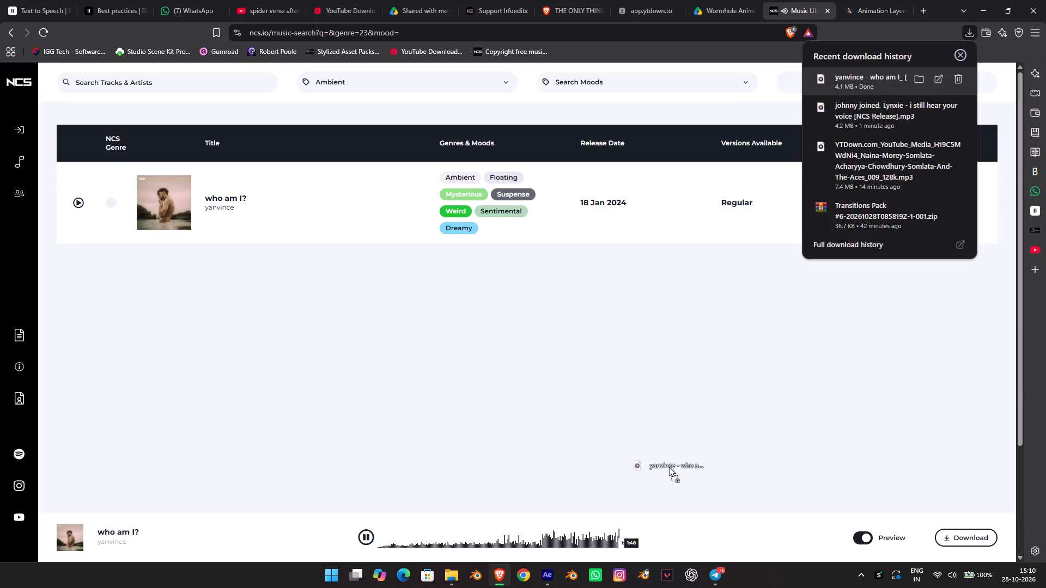
pyautogui.moveTo(669, 467); pyautogui.dragTo(477, 486)
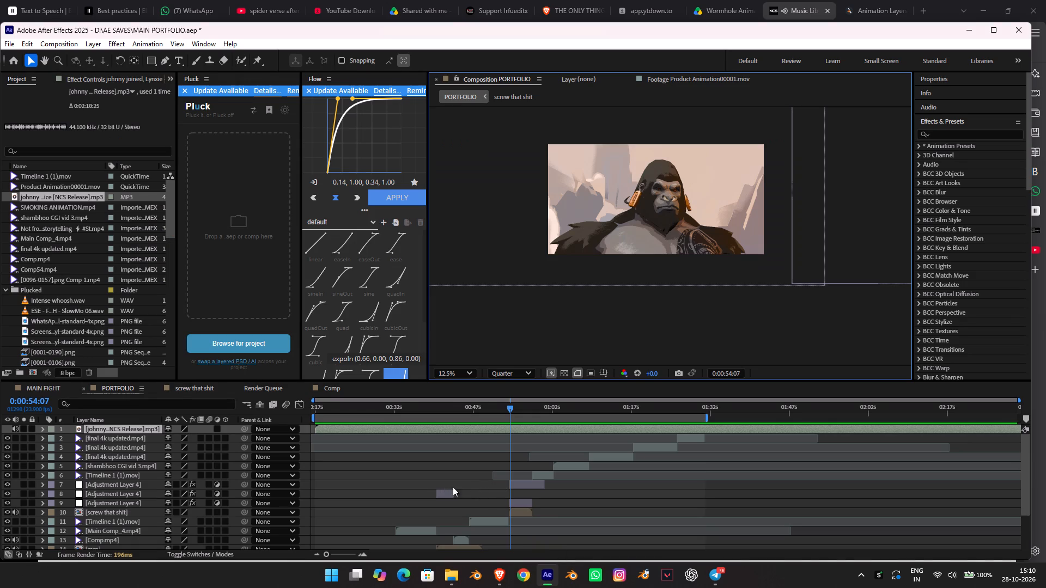
# Delete the "i still hear your voice" audio layer from the PORTFOLIO composition.
pyautogui.click(110, 437)
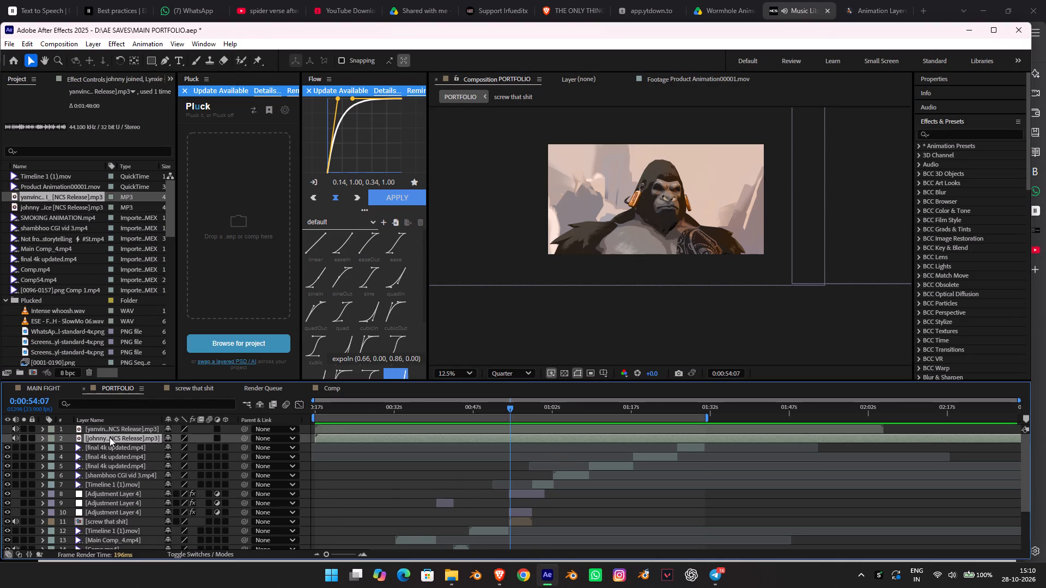
pyautogui.press('Delete')
# Preview the PORTFOLIO composition with the "who am I?" music from 0:00:17:08 while looking through the lower layers.
pyautogui.moveTo(332, 408); pyautogui.dragTo(281, 408)
pyautogui.press('space')
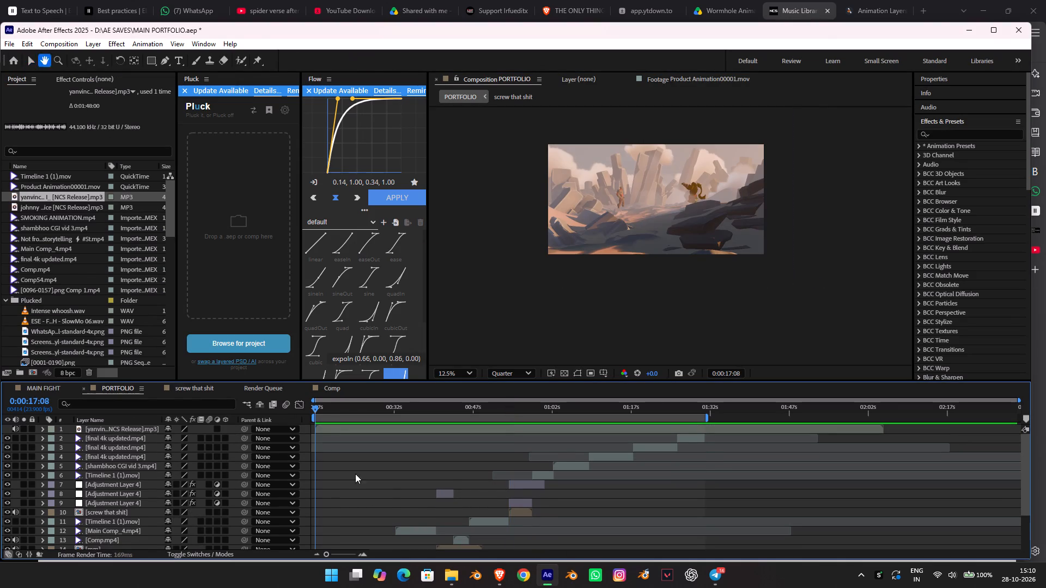
pyautogui.scroll(-4, 358, 481)
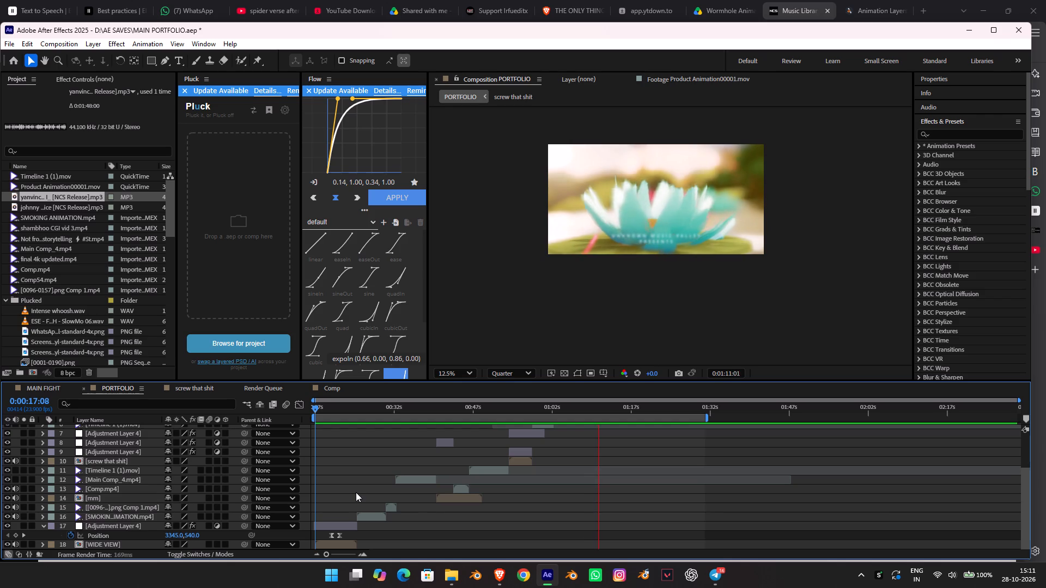
pyautogui.scroll(-3, 714, 465)
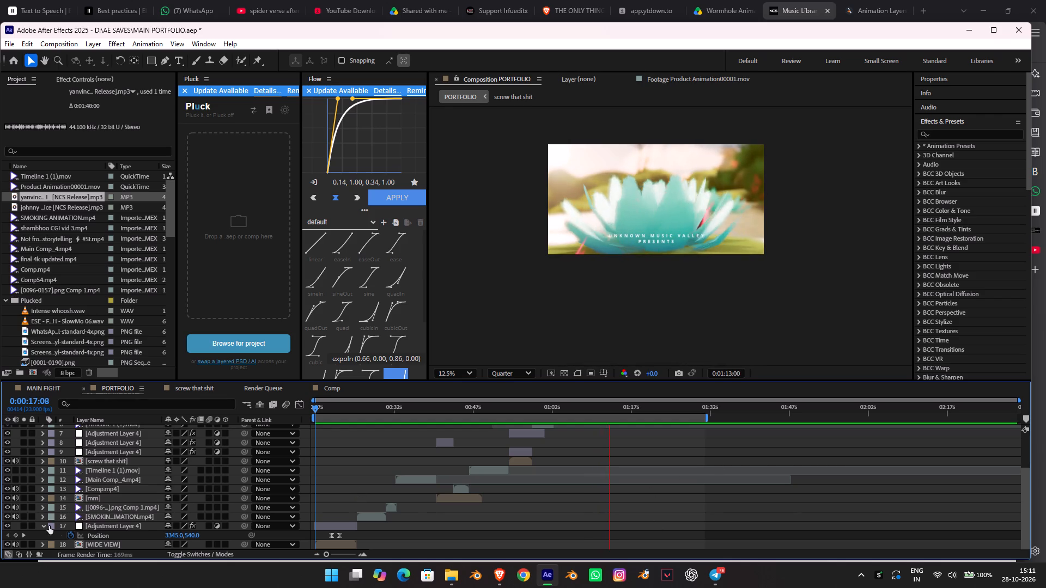
# Shift the "who am I?" audio layer about 20 seconds earlier so it ends near 0:01:45 in the PORTFOLIO composition.
pyautogui.scroll(4, 123, 505)
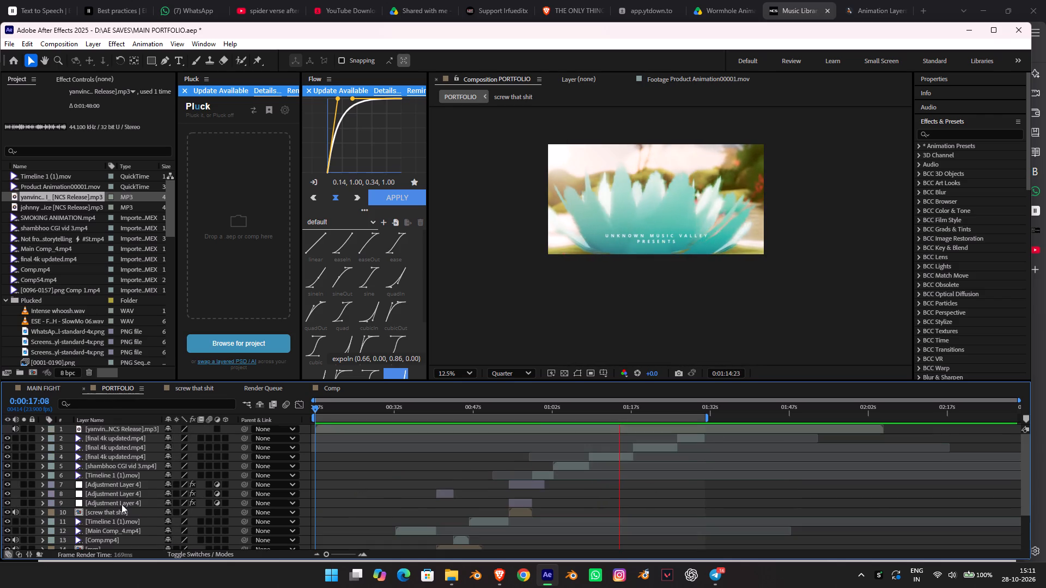
pyautogui.scroll(6, 121, 504)
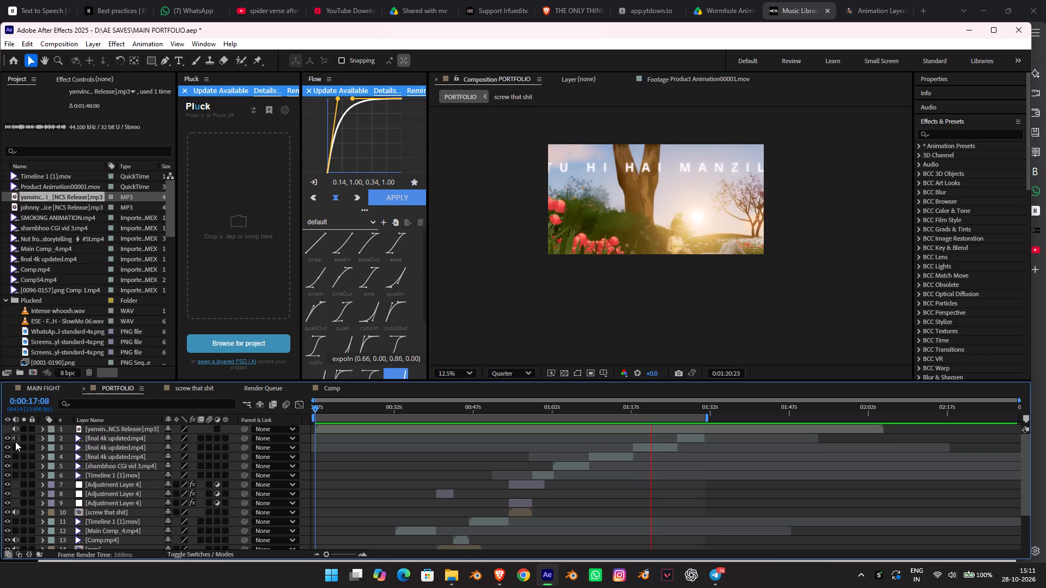
pyautogui.scroll(-6, 378, 455)
pyautogui.scroll(6, 378, 455)
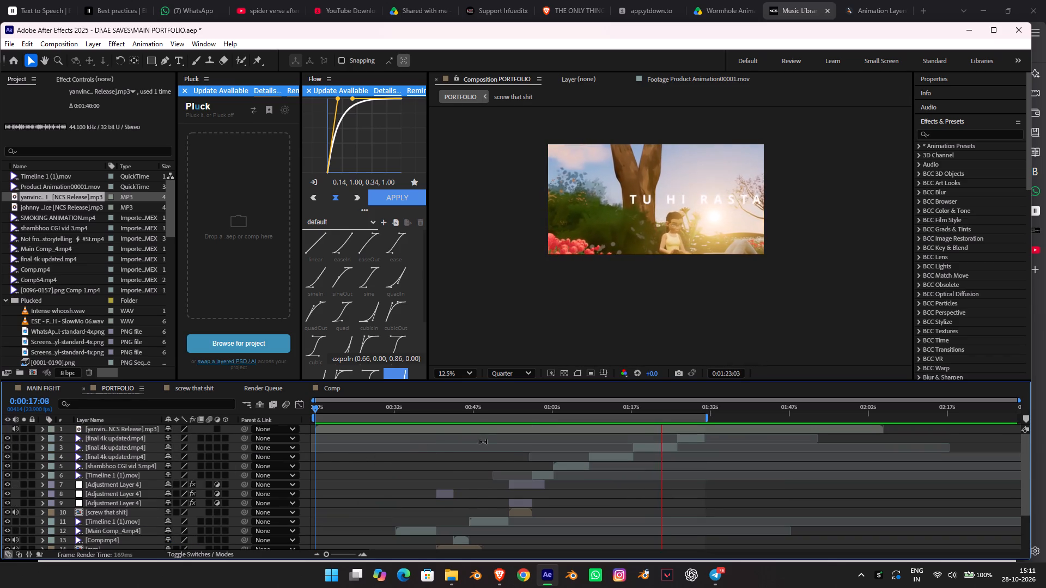
pyautogui.click(476, 423)
pyautogui.click(476, 428)
pyautogui.moveTo(491, 428); pyautogui.dragTo(483, 427)
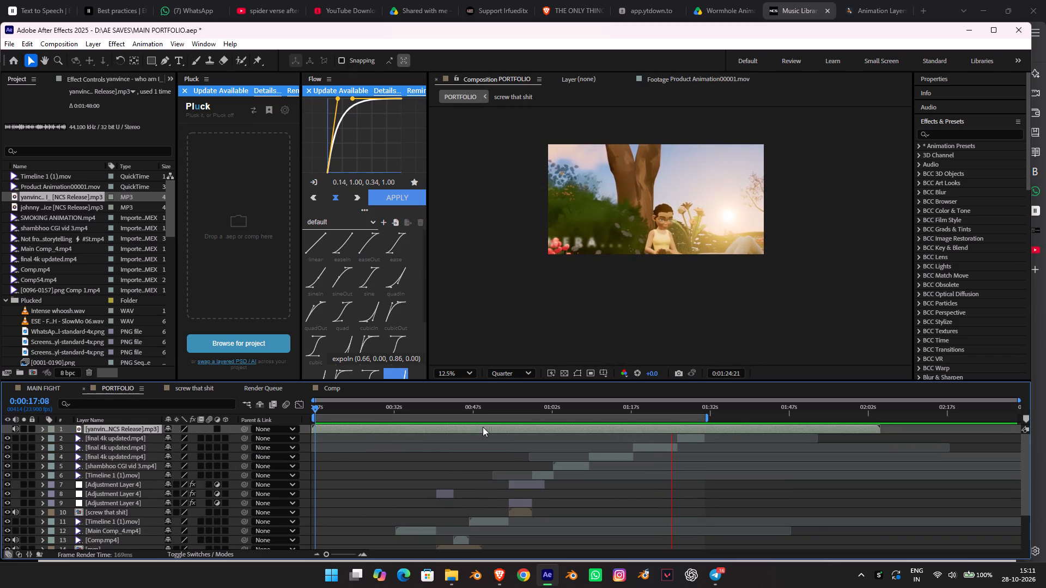
pyautogui.moveTo(483, 427); pyautogui.dragTo(423, 428)
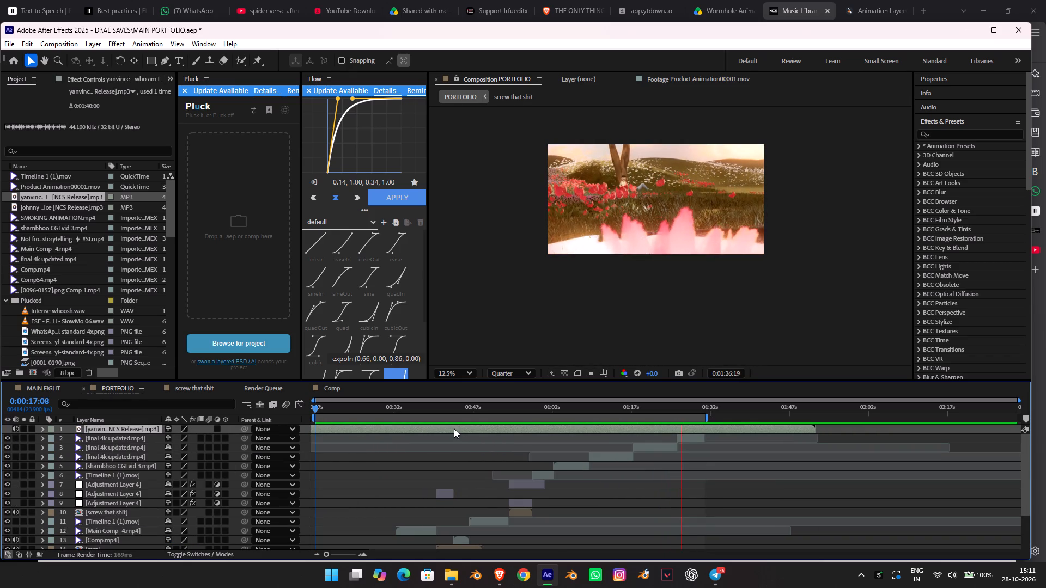
pyautogui.moveTo(459, 428); pyautogui.dragTo(421, 428)
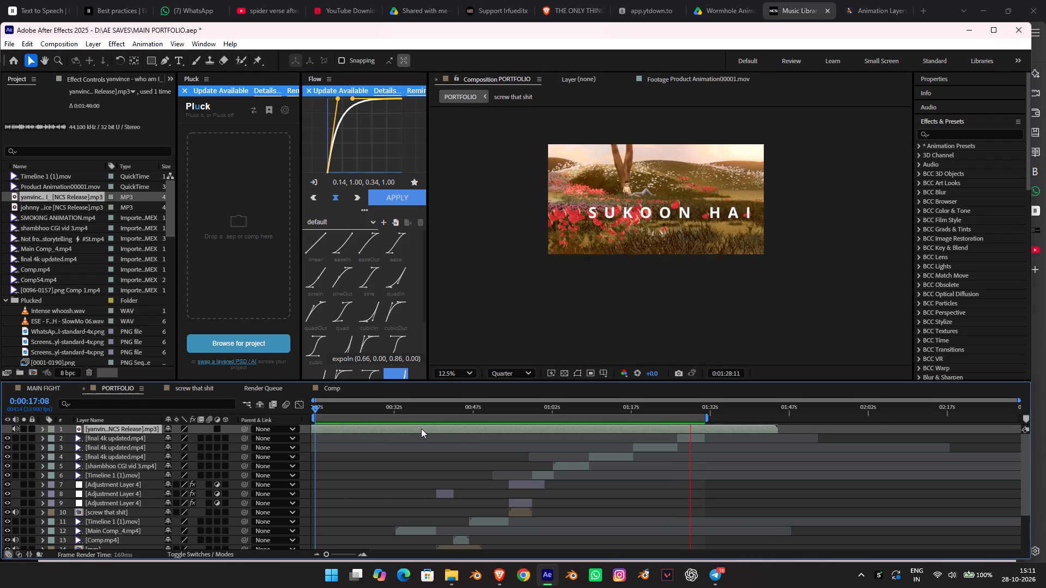
# Preview the PORTFOLIO composition from 0:00:17:08 with the repositioned "who am I?" music.
pyautogui.moveTo(369, 413); pyautogui.dragTo(330, 413)
pyautogui.moveTo(336, 411); pyautogui.dragTo(301, 411)
pyautogui.moveTo(331, 407); pyautogui.dragTo(301, 401)
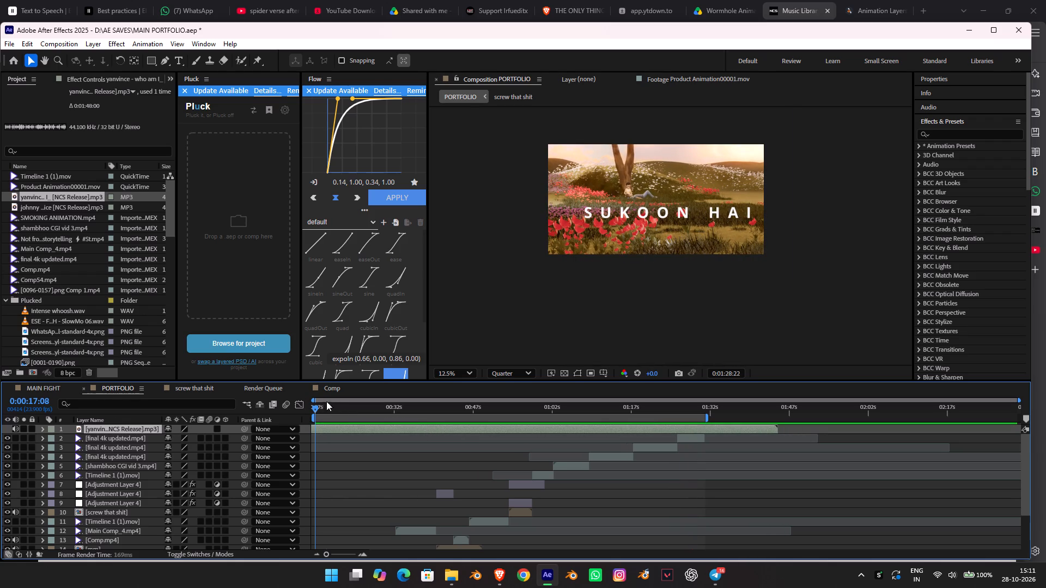
pyautogui.moveTo(324, 411); pyautogui.dragTo(288, 411)
pyautogui.press('space')
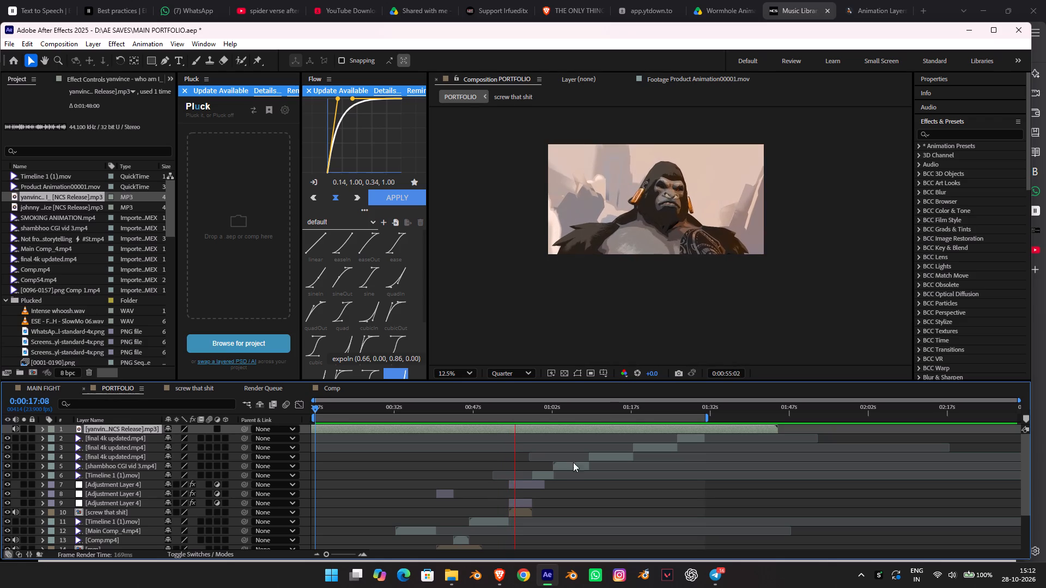
# Set the Audio Levels of the "screw that shit" layer to -17 dB.
pyautogui.click(524, 483)
pyautogui.click(523, 503)
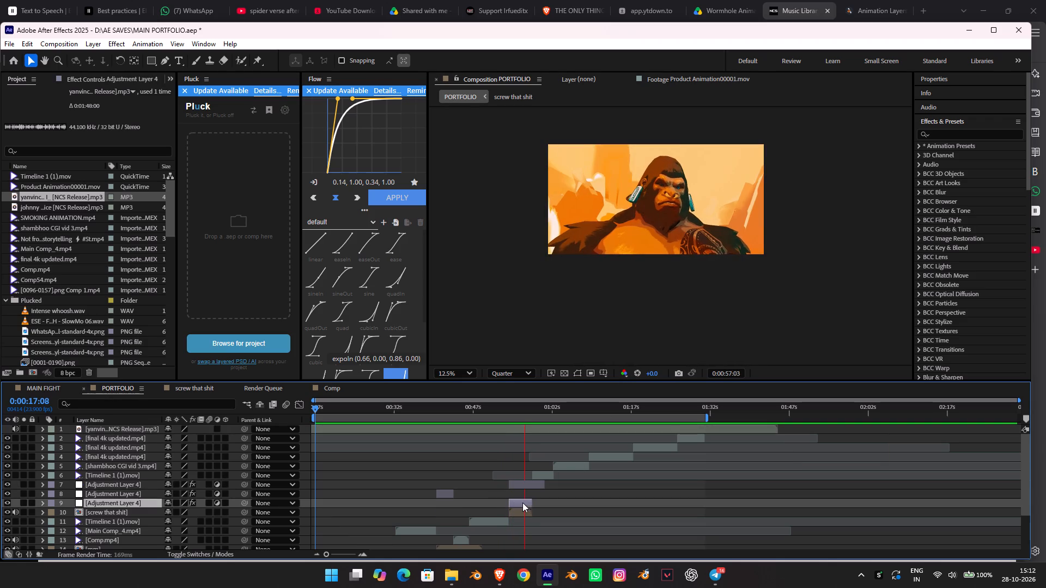
pyautogui.click(521, 513)
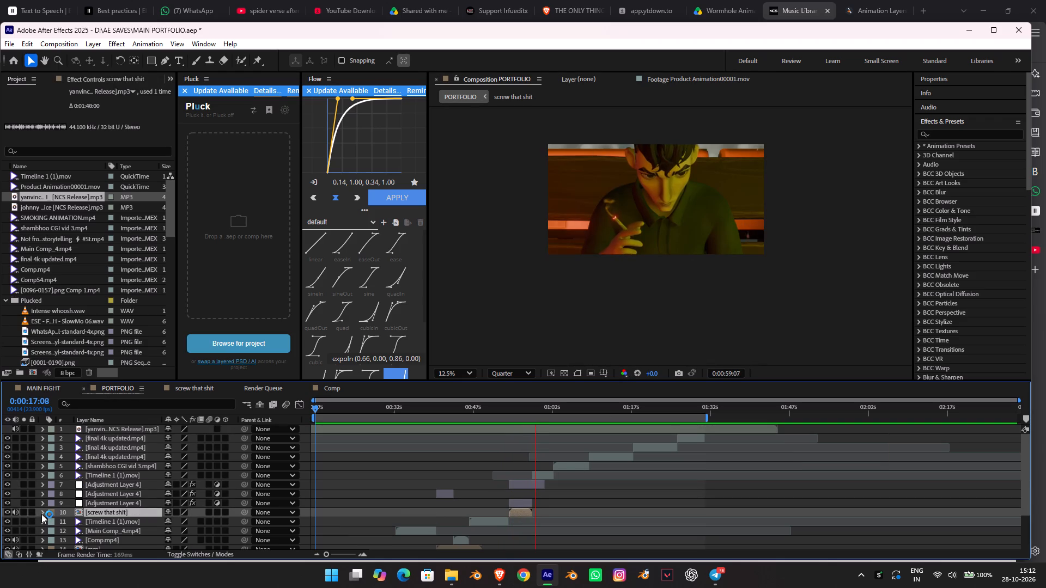
pyautogui.click(41, 514)
pyautogui.click(51, 533)
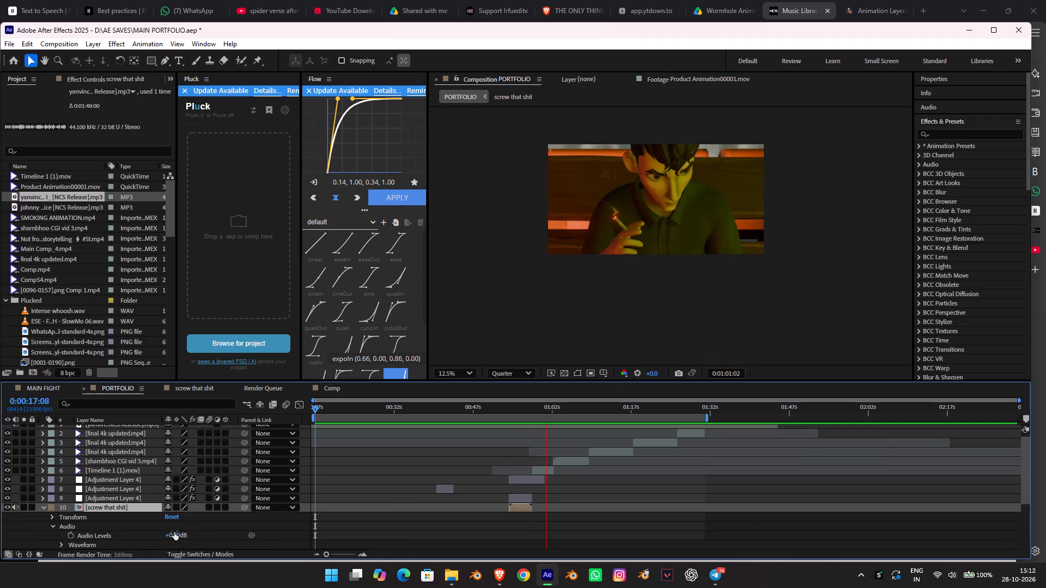
pyautogui.moveTo(173, 533); pyautogui.dragTo(181, 549)
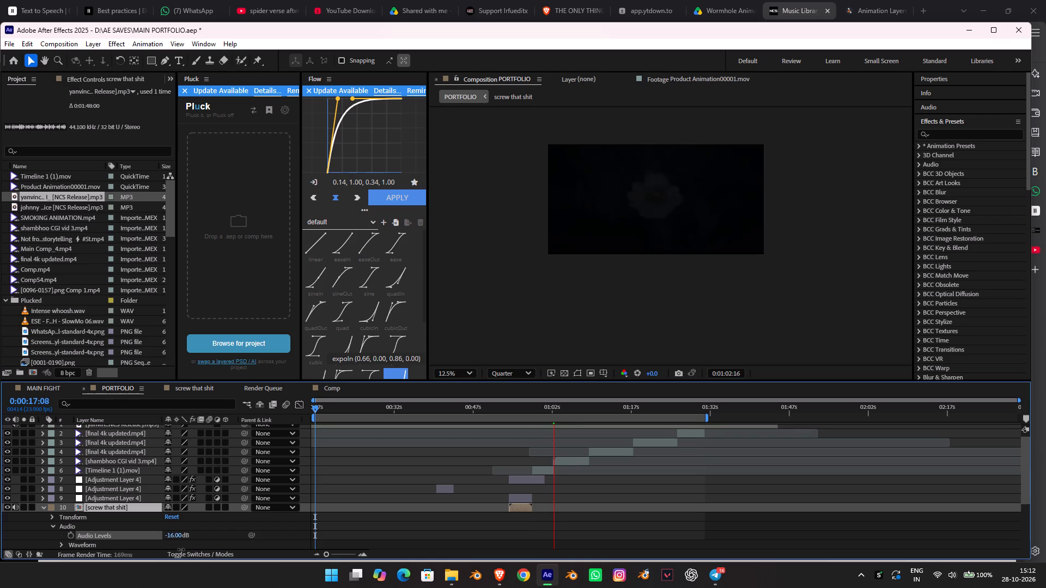
pyautogui.moveTo(181, 549); pyautogui.dragTo(180, 549)
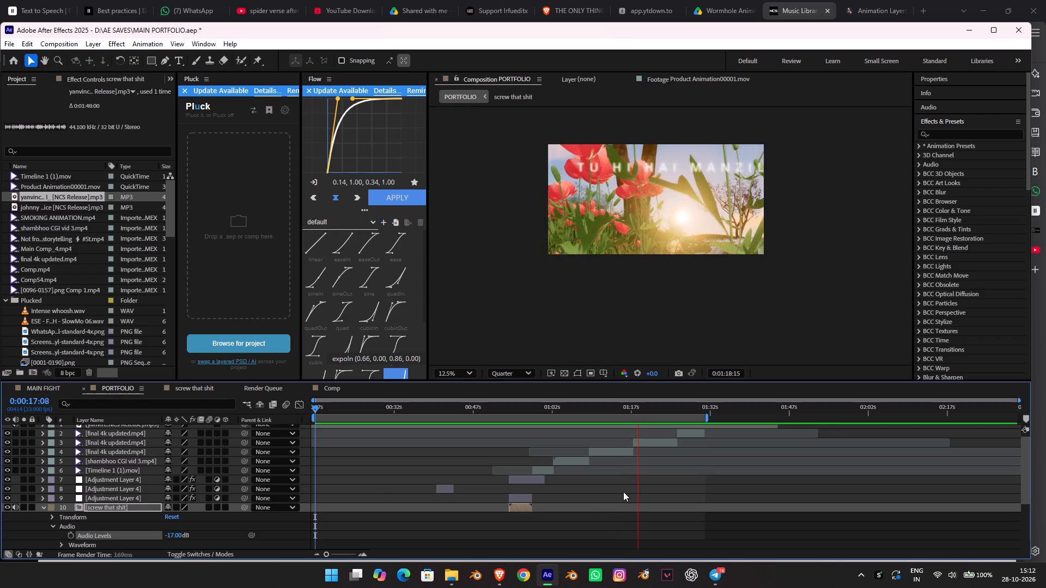
# Shift the "final 4k updated.mp4" clip on layer 3 a couple of frames later so it starts at about 0:01:17:18.
pyautogui.press('space')
pyautogui.moveTo(631, 414); pyautogui.dragTo(626, 416)
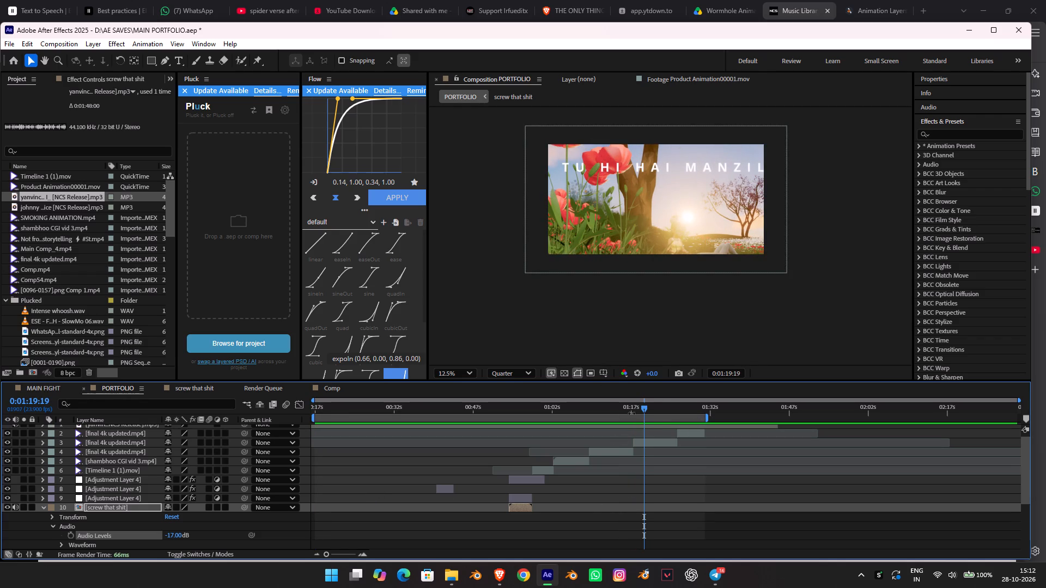
pyautogui.click(633, 408)
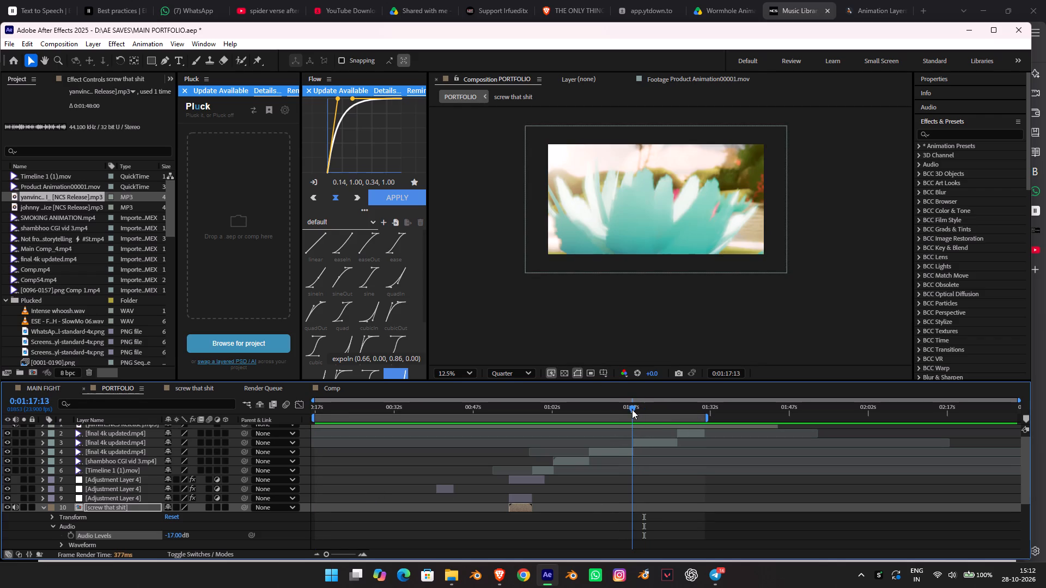
pyautogui.keyDown('alt'); pyautogui.scroll(3, 600, 492); pyautogui.keyUp('alt')
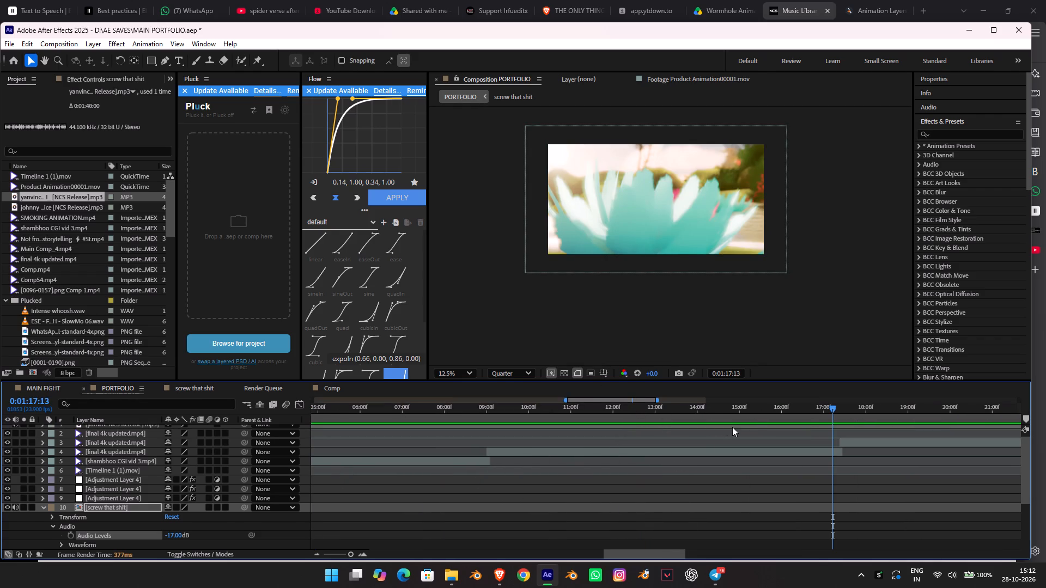
pyautogui.scroll(1, 826, 412)
pyautogui.moveTo(833, 409); pyautogui.dragTo(840, 410)
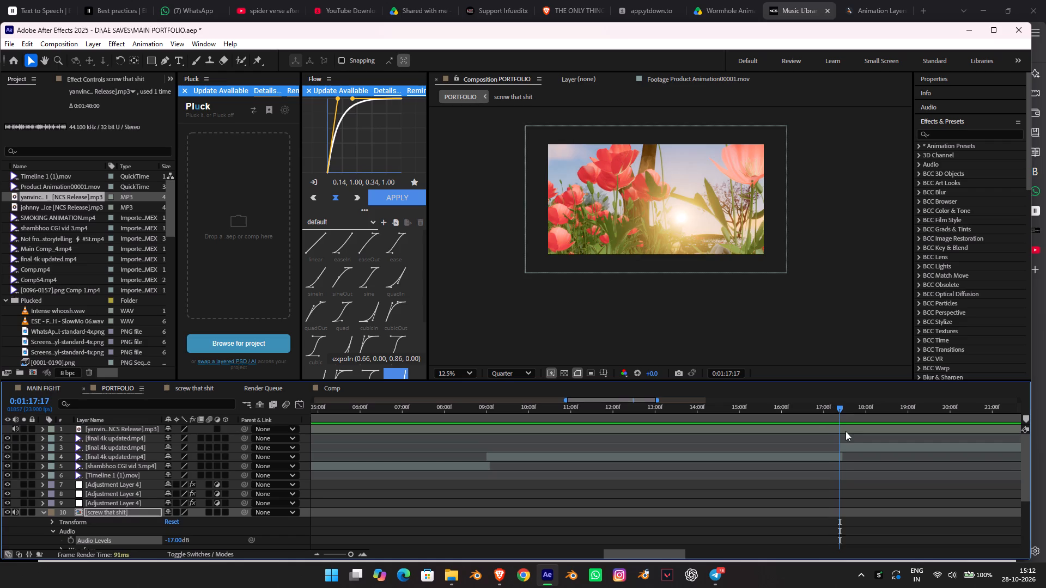
pyautogui.moveTo(849, 444); pyautogui.dragTo(854, 445)
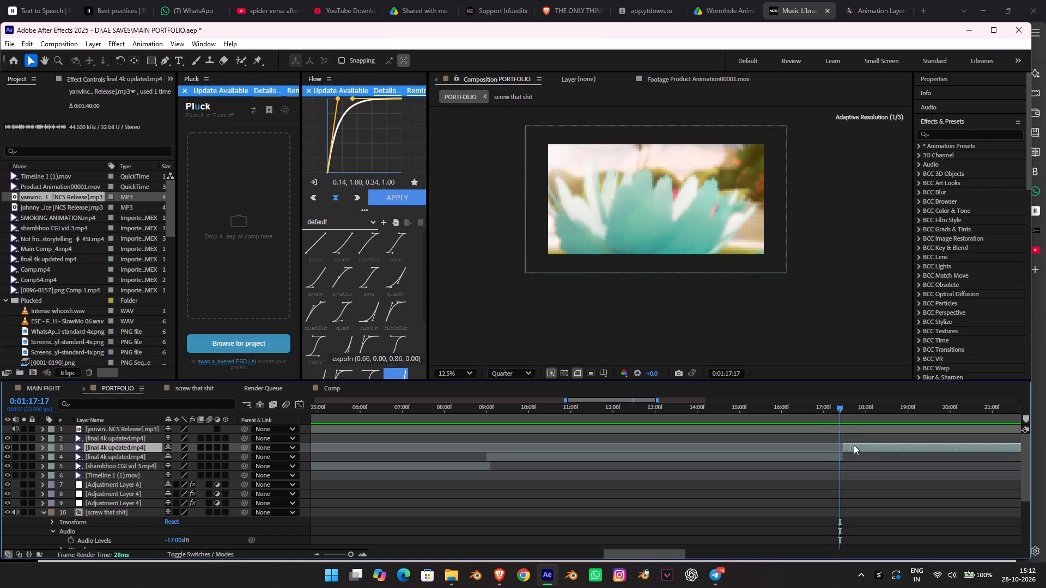
pyautogui.moveTo(854, 445); pyautogui.dragTo(855, 445)
pyautogui.click(838, 409)
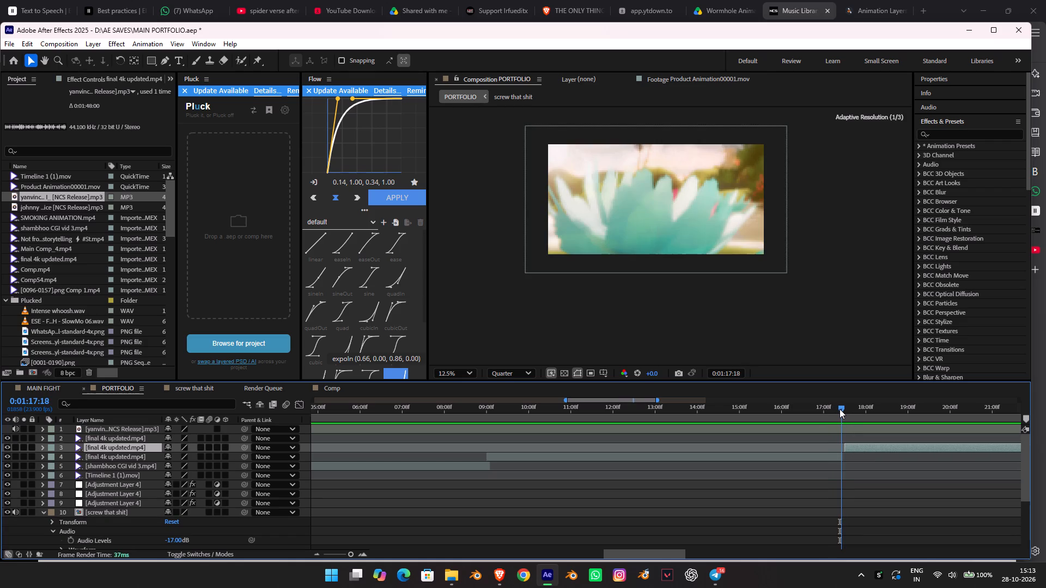
# Copy the current timecode 0:01:17:18 from the Go to Time dialog without changing the time.
pyautogui.click(736, 374)
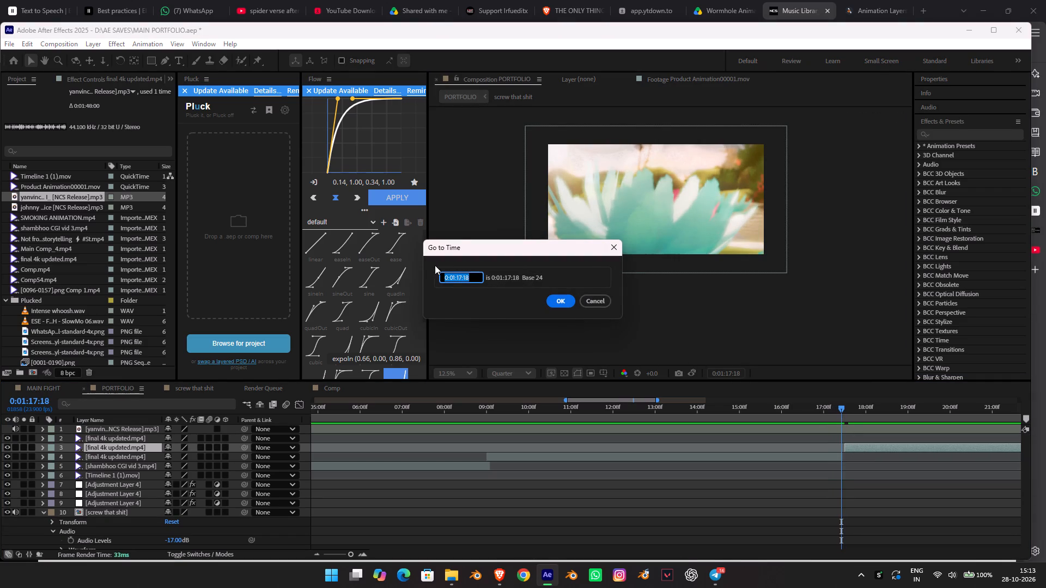
pyautogui.hotkey('ctrl', 'c')
pyautogui.hotkey('ctrl', 'c')
pyautogui.click(564, 303)
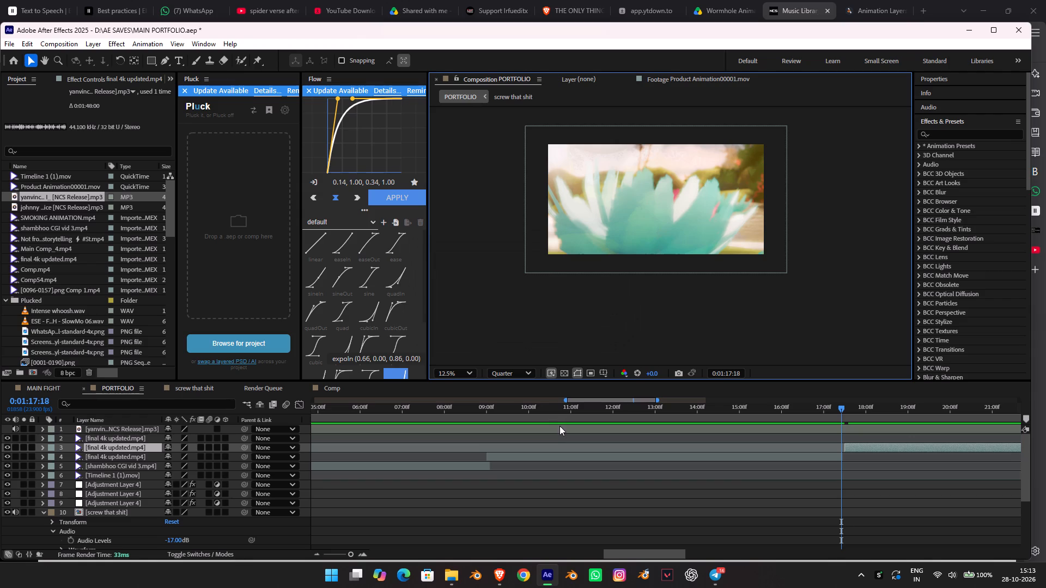
# Move the current time back to 0:00:17:08, check the start of the Comp composition, and return to PORTFOLIO.
pyautogui.moveTo(548, 413); pyautogui.dragTo(508, 413)
pyautogui.moveTo(477, 405); pyautogui.dragTo(400, 409)
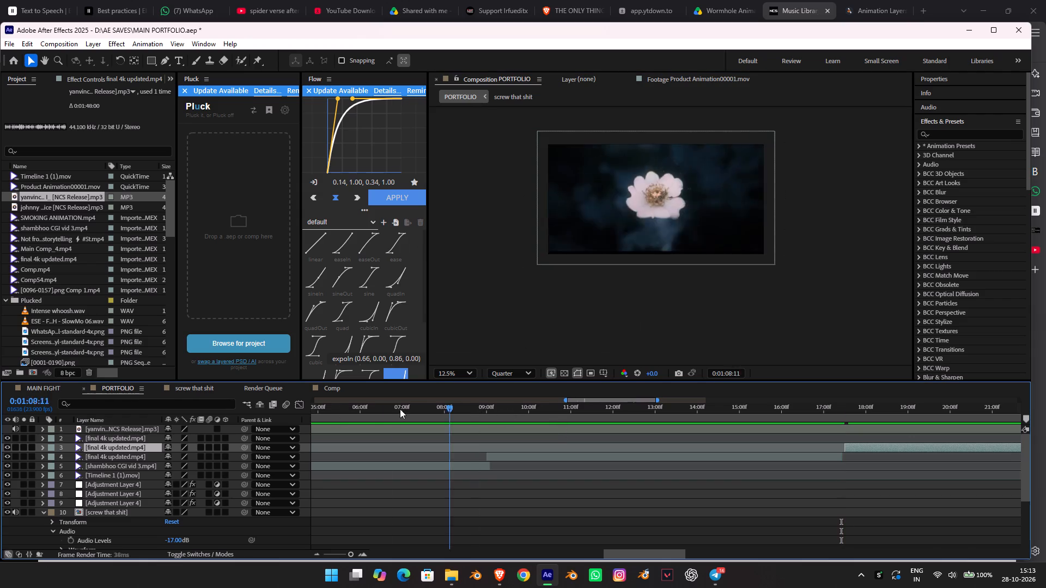
pyautogui.moveTo(400, 409); pyautogui.dragTo(0, 408)
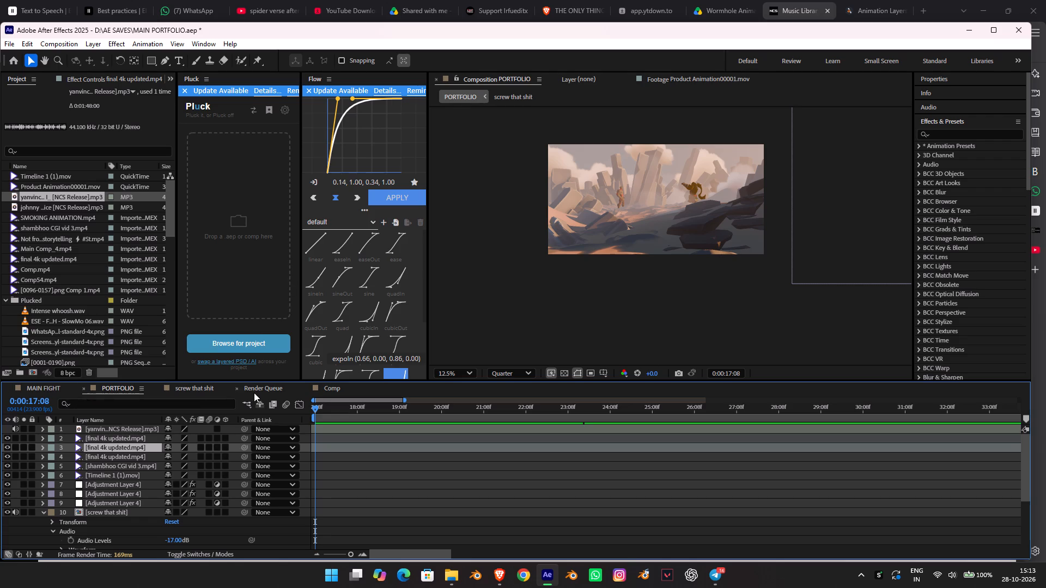
pyautogui.click(332, 383)
pyautogui.moveTo(459, 415); pyautogui.dragTo(208, 415)
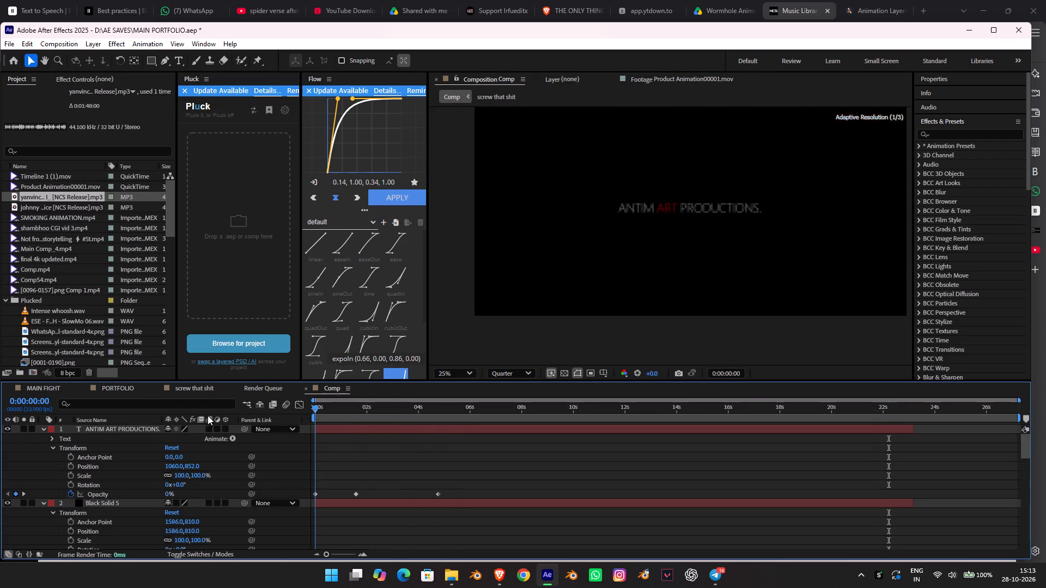
pyautogui.moveTo(208, 415); pyautogui.dragTo(206, 415)
pyautogui.click(113, 391)
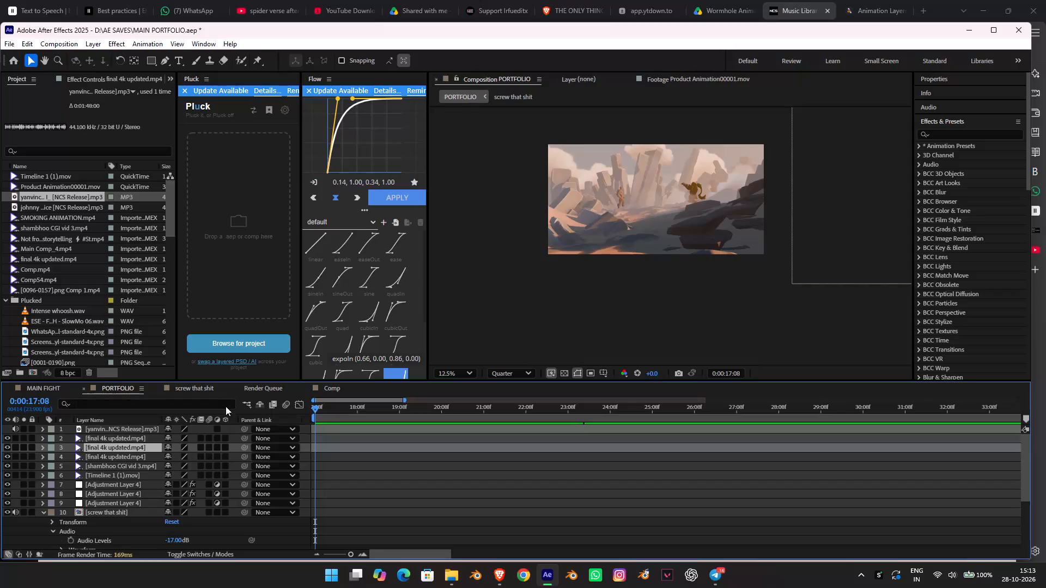
# Pre-compose all PORTFOLIO layers as Pre-comp 3, moving all attributes and fitting its duration to them, and return to 0:00:17:08.
pyautogui.hotkey('ctrl', 'a')
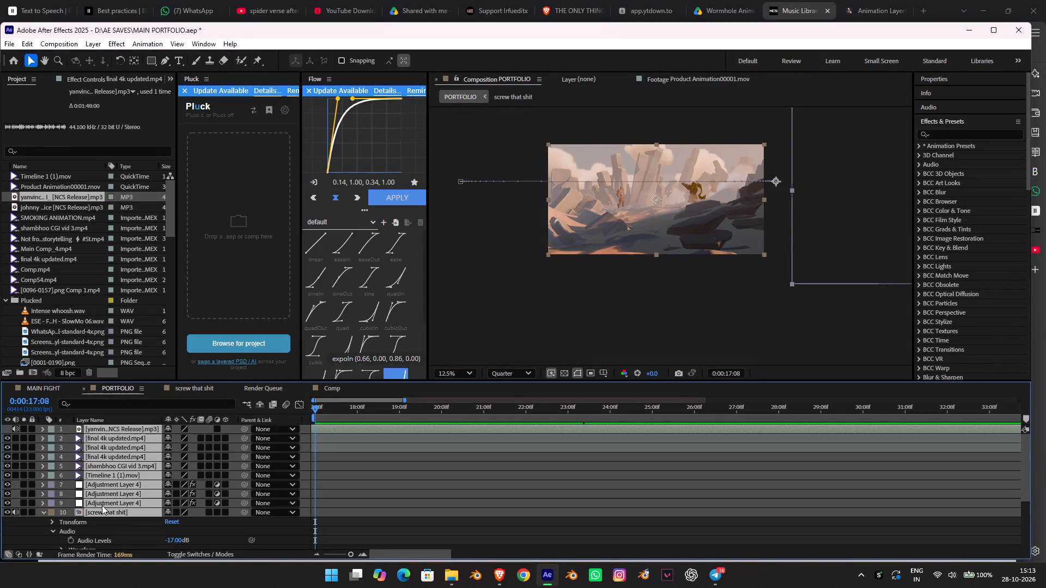
pyautogui.hotkey('ctrl', 'shift', 'c')
pyautogui.click(574, 367)
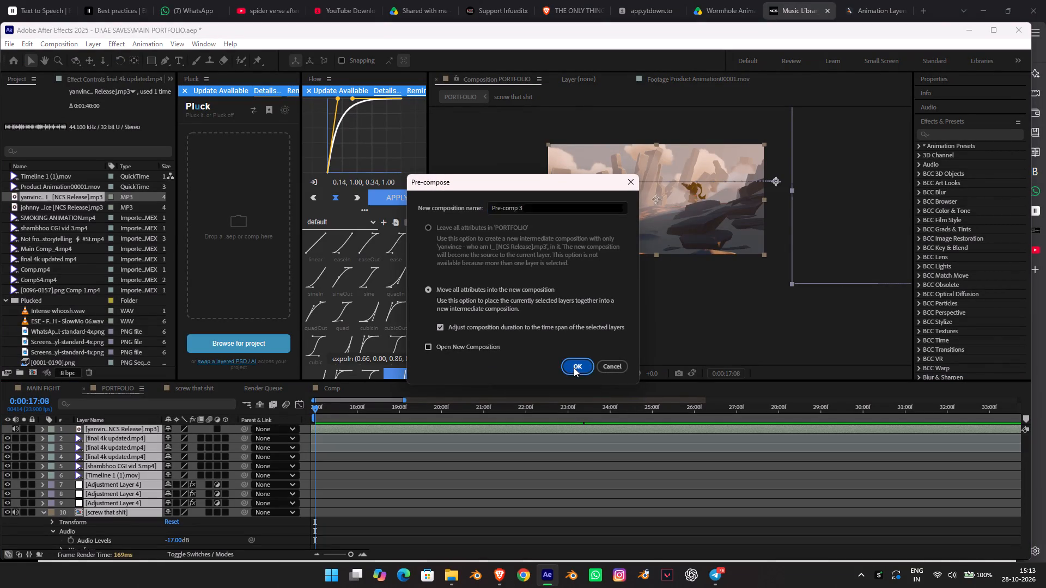
pyautogui.press('space')
pyautogui.press('space')
pyautogui.moveTo(324, 415); pyautogui.dragTo(309, 413)
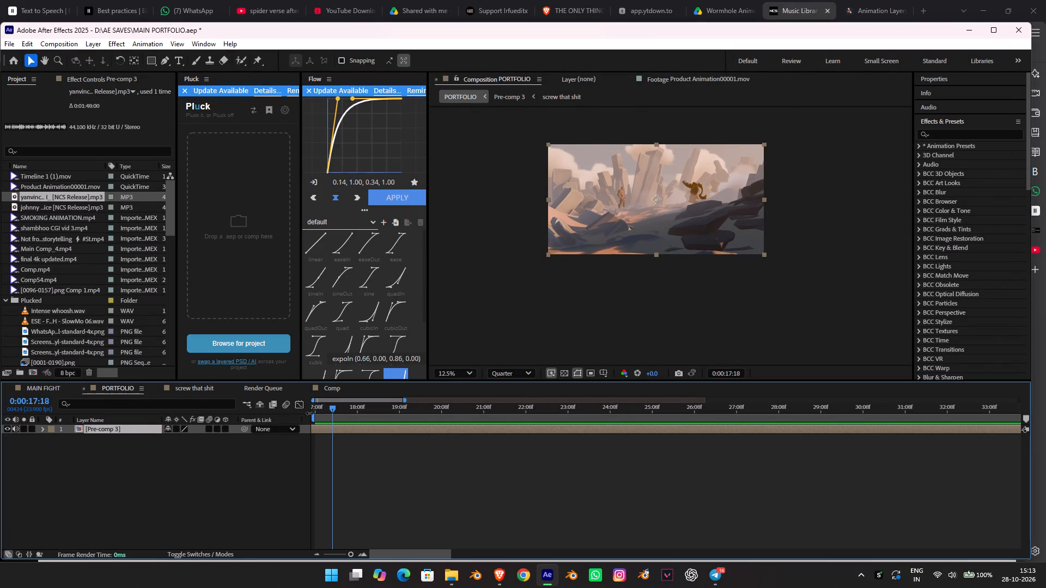
pyautogui.moveTo(309, 413); pyautogui.dragTo(299, 414)
pyautogui.moveTo(332, 409); pyautogui.dragTo(288, 406)
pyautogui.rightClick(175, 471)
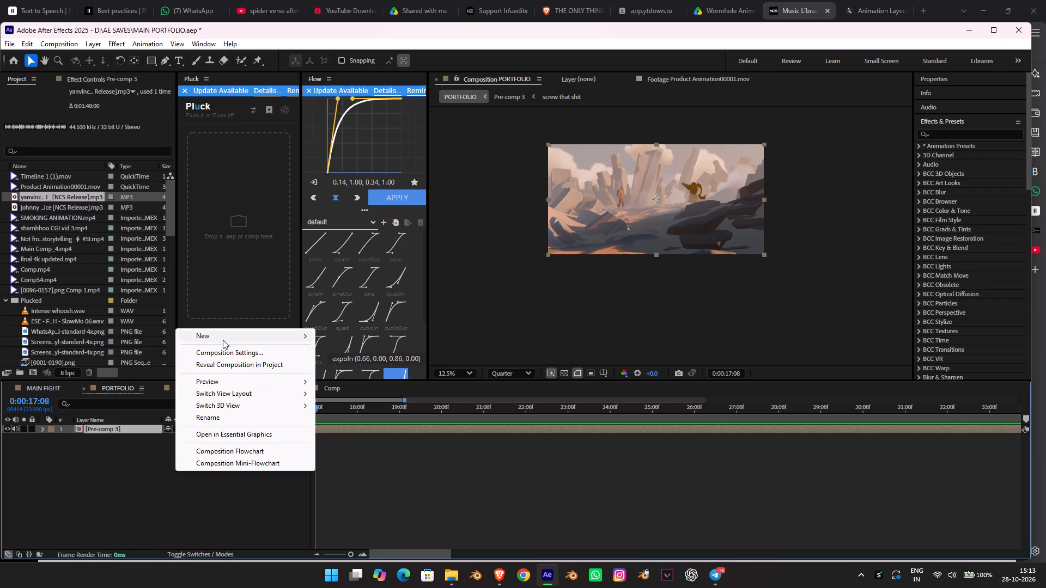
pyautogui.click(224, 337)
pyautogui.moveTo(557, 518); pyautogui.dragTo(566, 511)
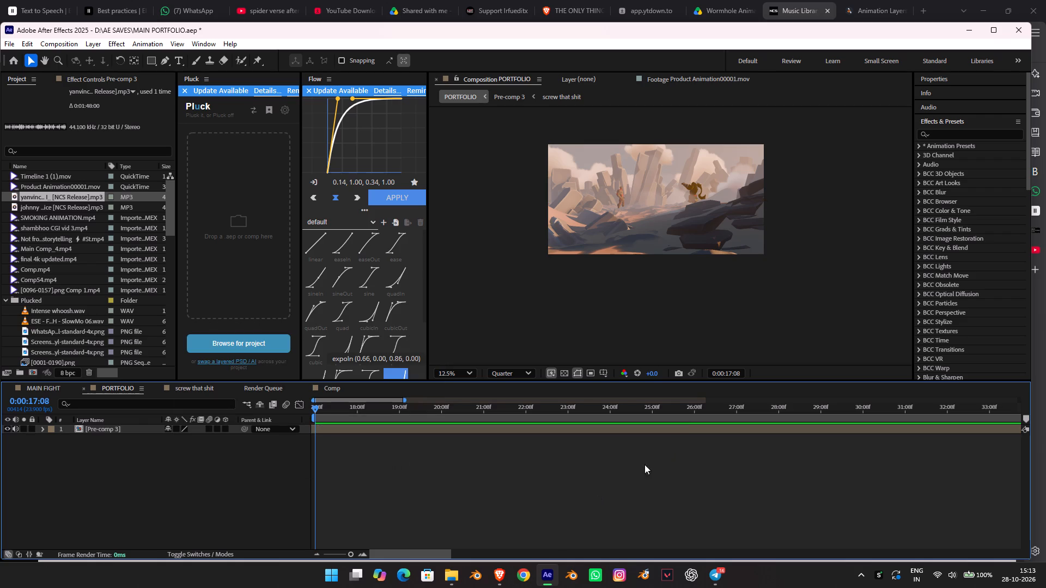
# Scrub through the pre-composed PORTFOLIO timeline and preview it from 0:01:16:13.
pyautogui.click(685, 421)
pyautogui.moveTo(690, 411); pyautogui.dragTo(999, 406)
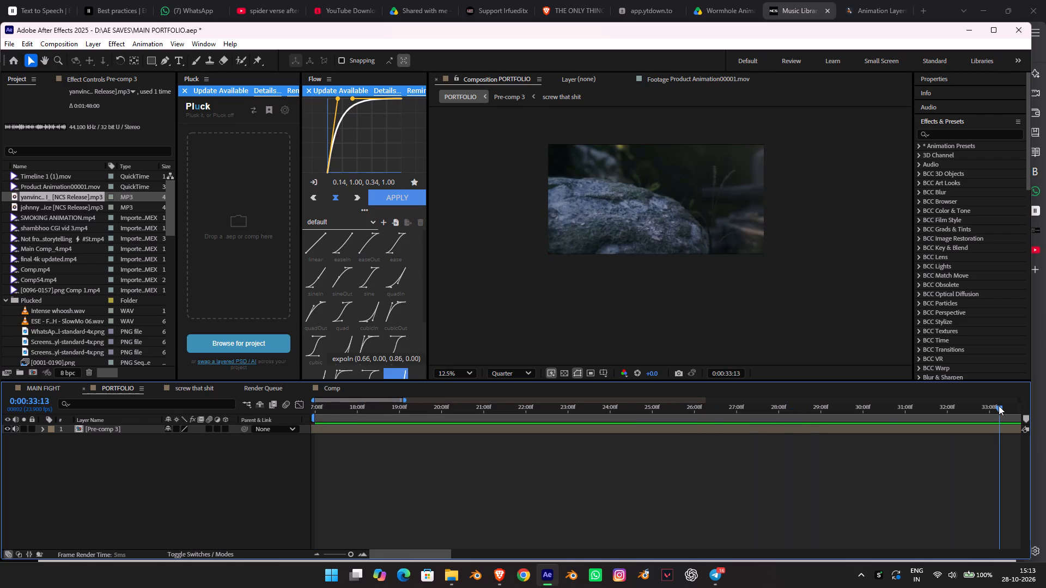
pyautogui.moveTo(999, 406); pyautogui.dragTo(501, 416)
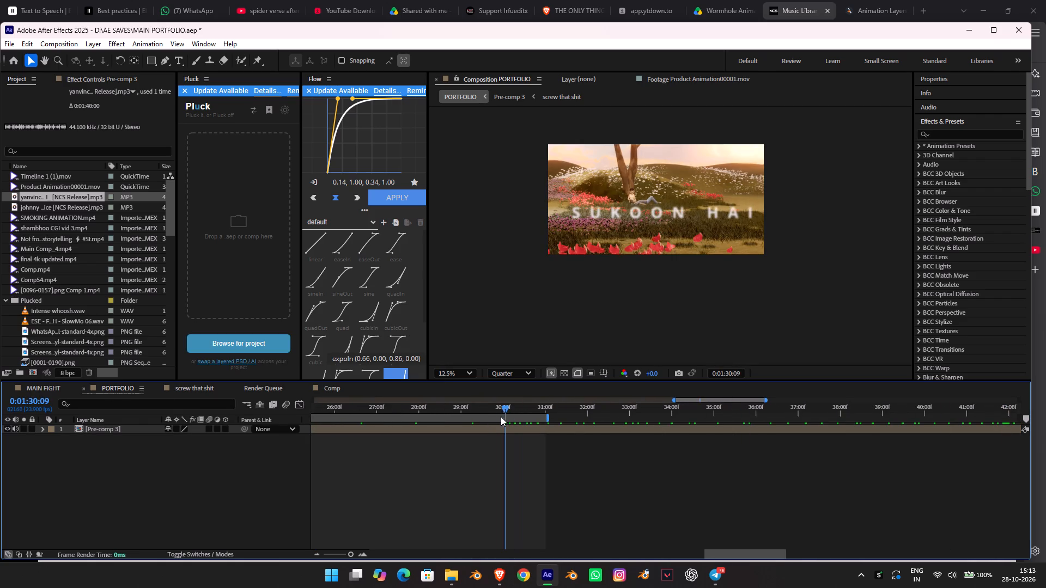
pyautogui.moveTo(501, 416); pyautogui.dragTo(916, 422)
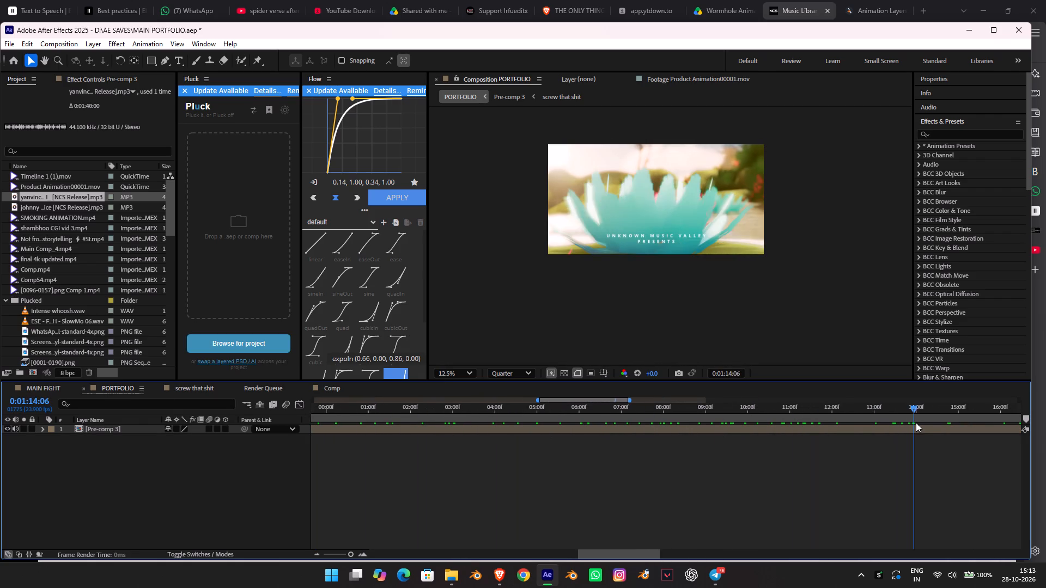
pyautogui.moveTo(916, 422); pyautogui.dragTo(982, 434)
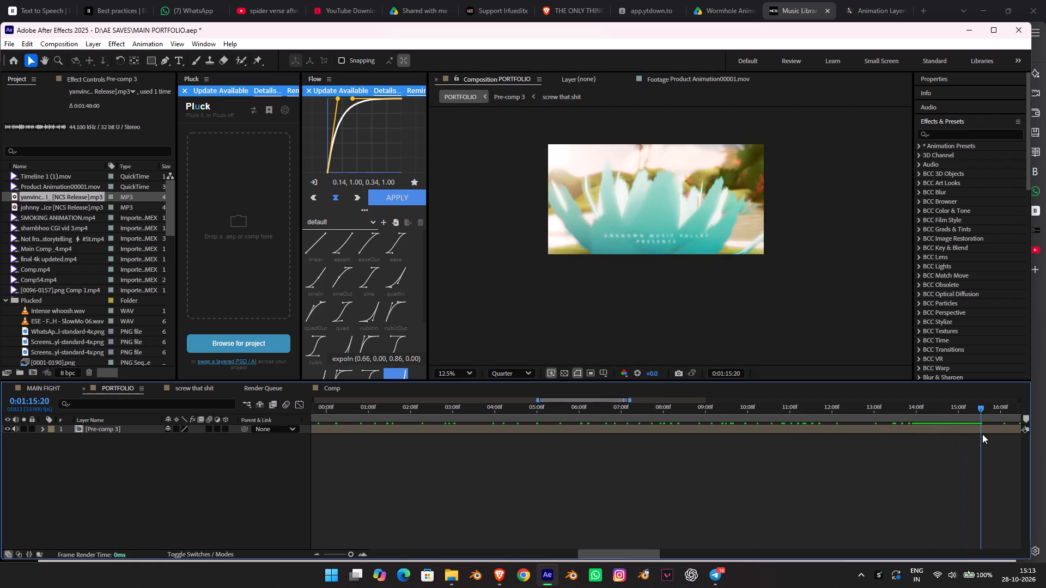
pyautogui.moveTo(982, 434); pyautogui.dragTo(1011, 437)
pyautogui.press('space')
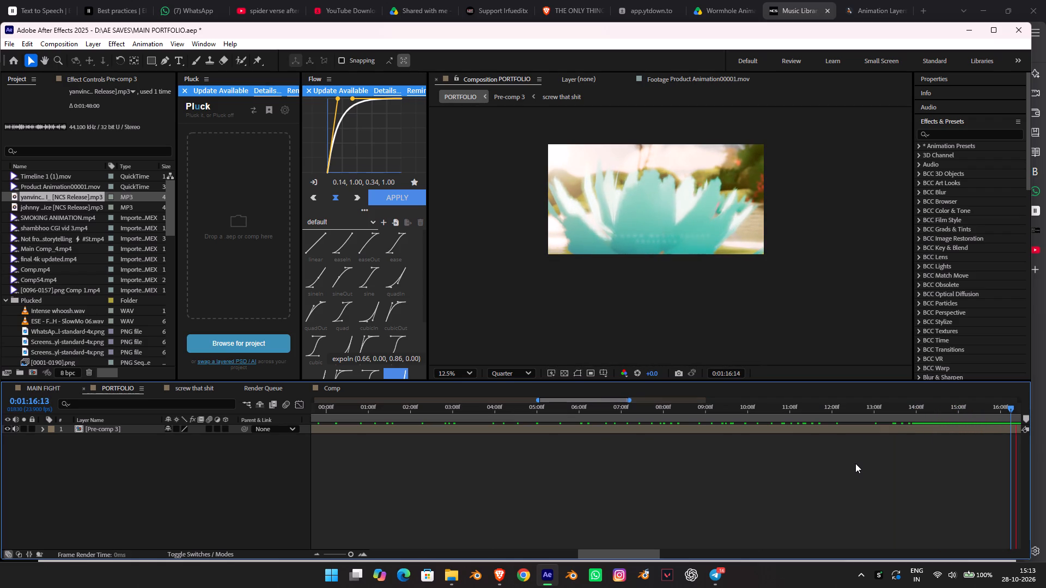
# Split the Pre-comp 3 layer at 0:01:17:19 and delete the portion after that point.
pyautogui.press('space')
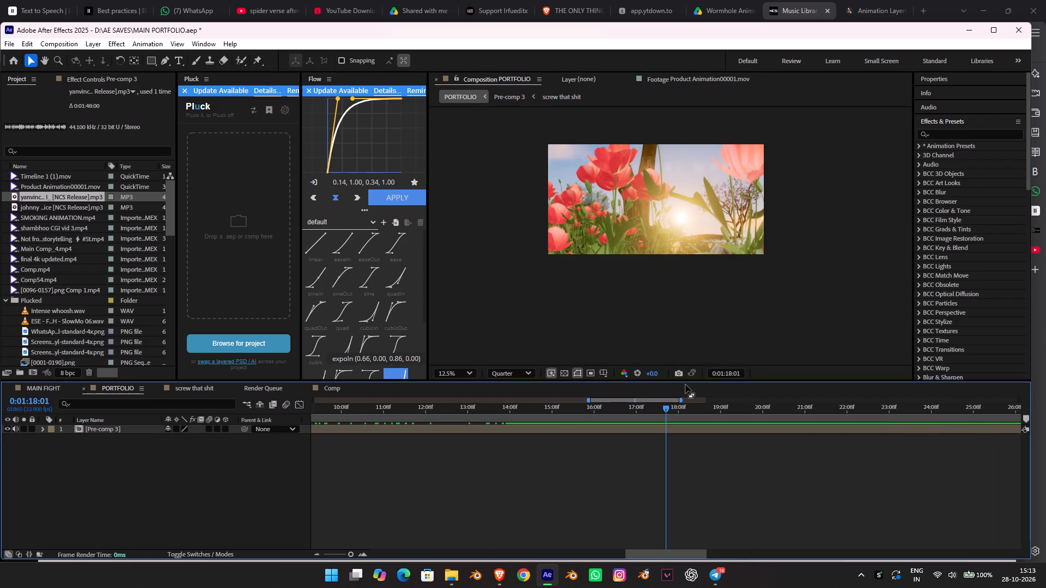
pyautogui.moveTo(665, 409); pyautogui.dragTo(656, 407)
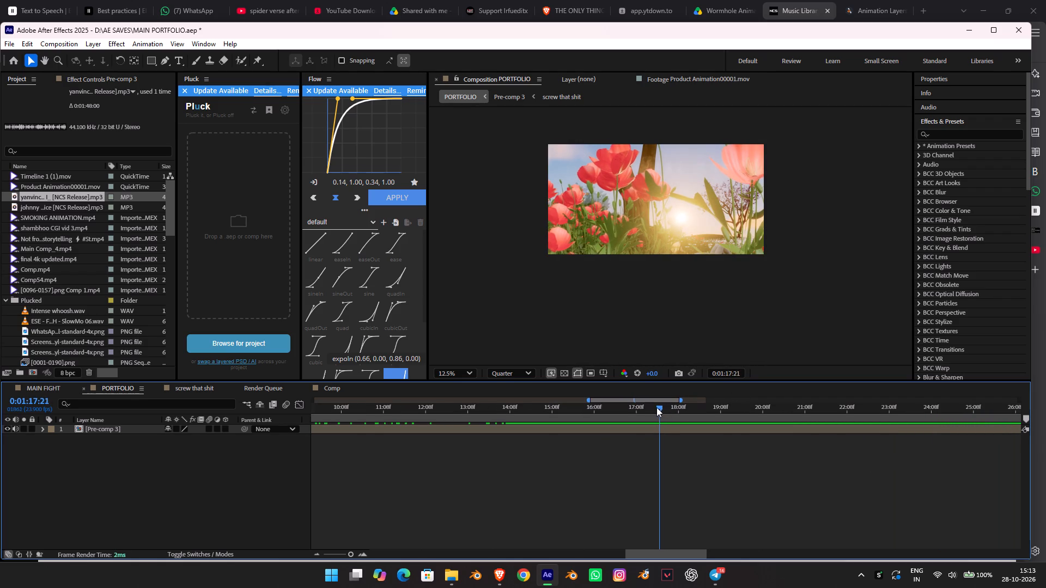
pyautogui.moveTo(656, 407); pyautogui.dragTo(655, 407)
pyautogui.click(680, 428)
pyautogui.hotkey('ctrl', 'shift', 'd')
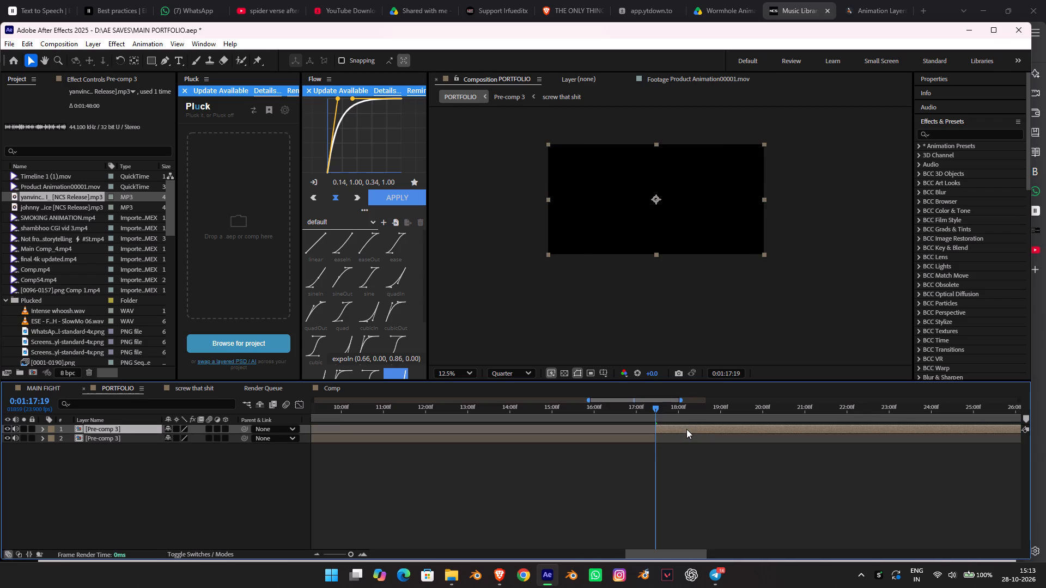
pyautogui.press('Delete')
# Move the current time to 0:00:17:08 and add a black solid to PORTFOLIO, placed beneath the Pre-comp 3 layer.
pyautogui.moveTo(631, 409); pyautogui.dragTo(577, 420)
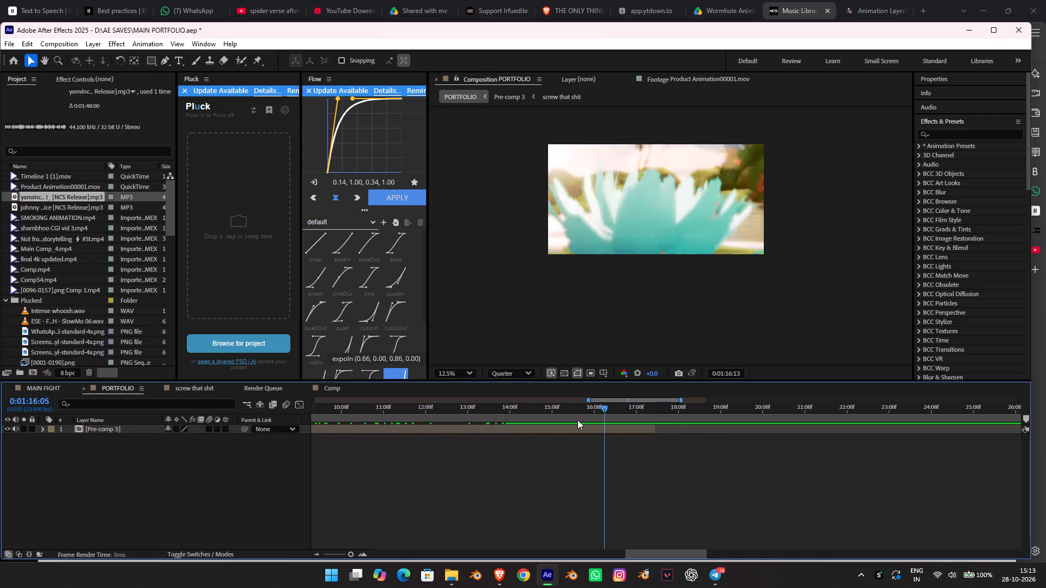
pyautogui.moveTo(577, 420); pyautogui.dragTo(0, 407)
pyautogui.rightClick(138, 490)
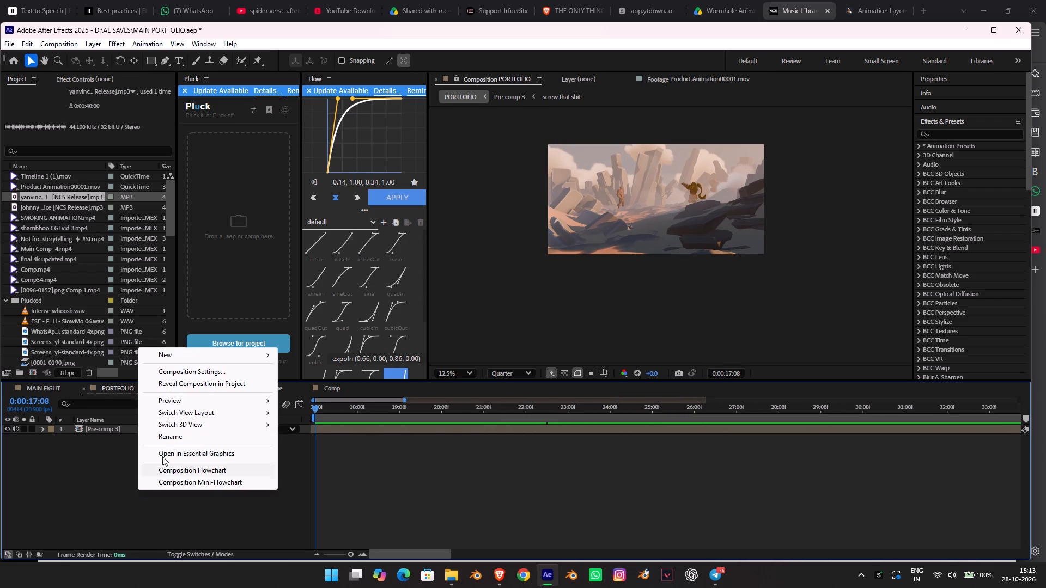
pyautogui.click(180, 353)
pyautogui.click(306, 387)
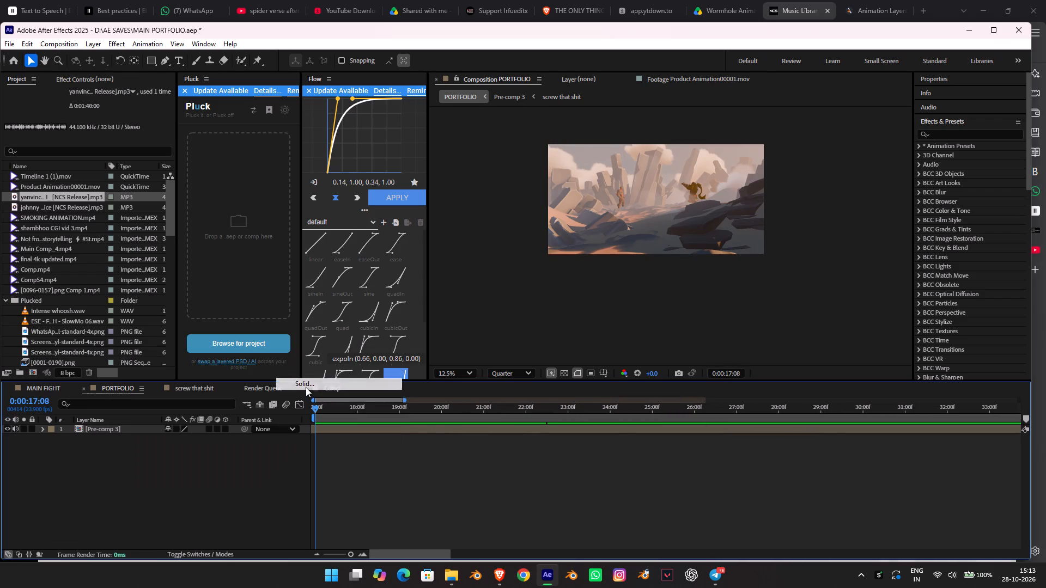
pyautogui.click(595, 393)
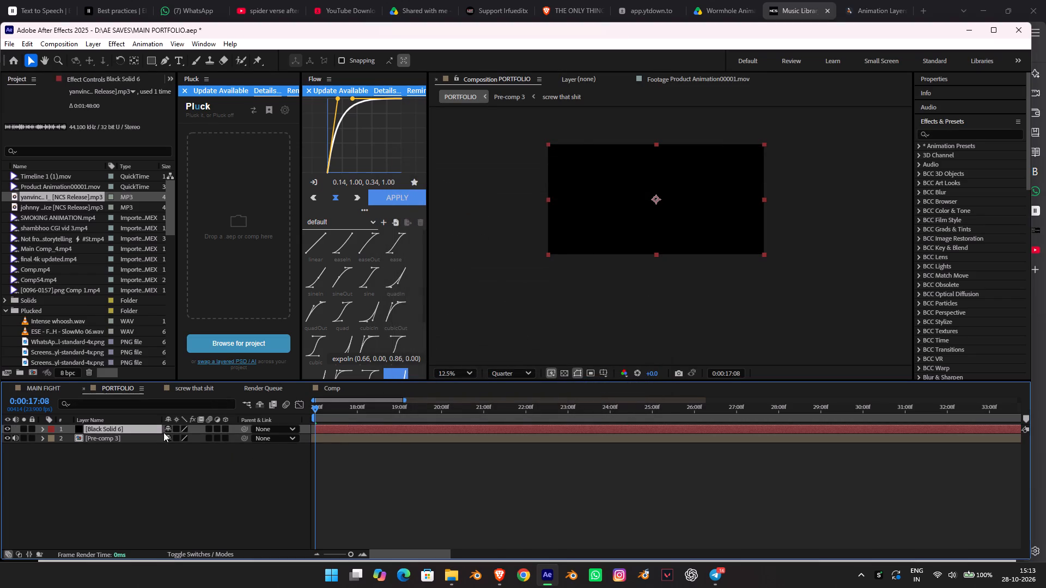
pyautogui.moveTo(151, 427); pyautogui.dragTo(145, 450)
# Shift the Pre-comp 3 layer about 6 seconds later in the timeline, leaving room for an opening section.
pyautogui.click(355, 427)
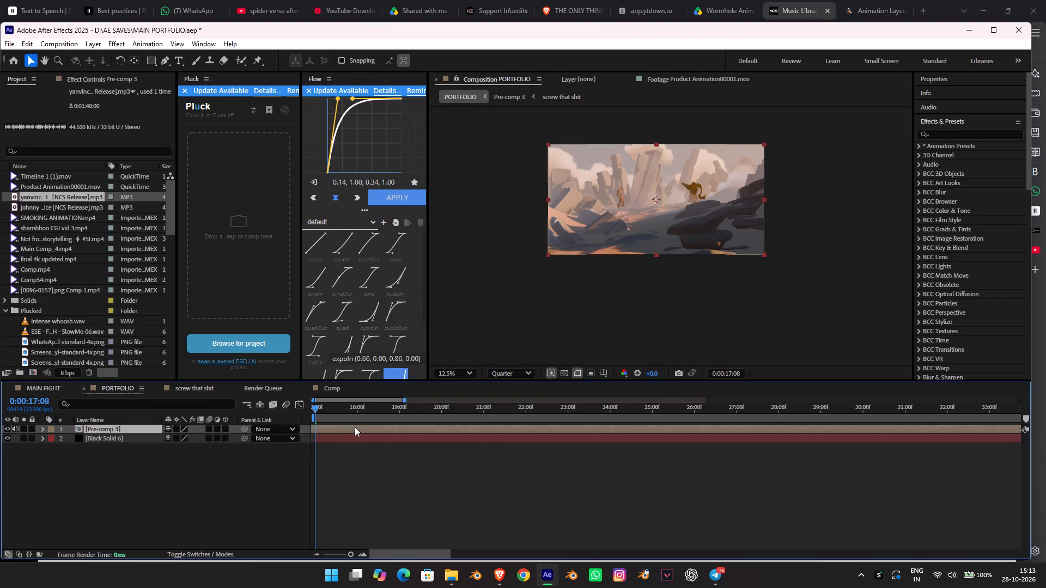
pyautogui.moveTo(338, 426); pyautogui.dragTo(599, 442)
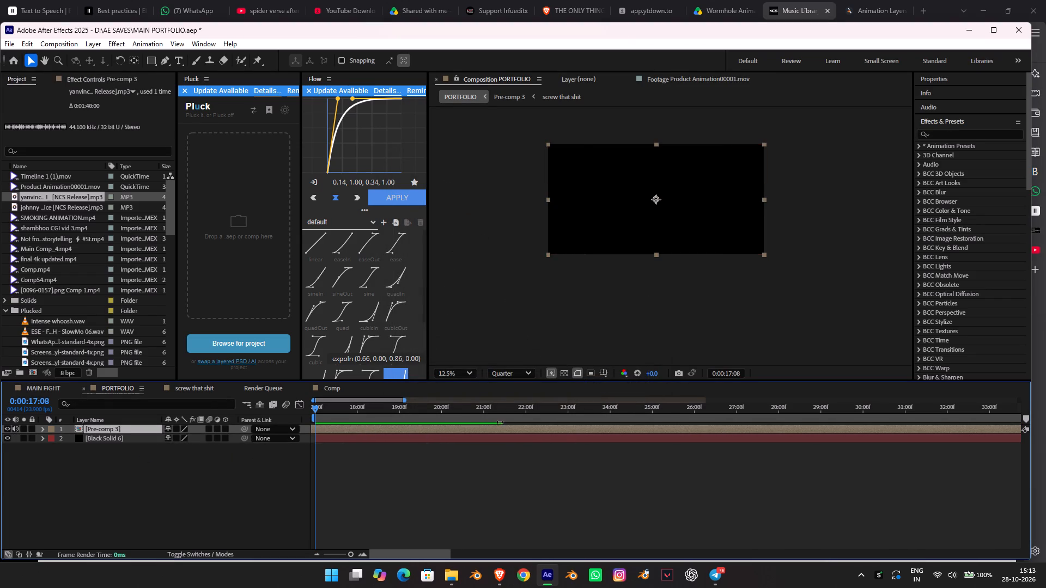
# Split Pre-comp 3 at its first visible frame, 0:00:23:12, delete the portion before it, and preview from there.
pyautogui.moveTo(341, 412); pyautogui.dragTo(571, 431)
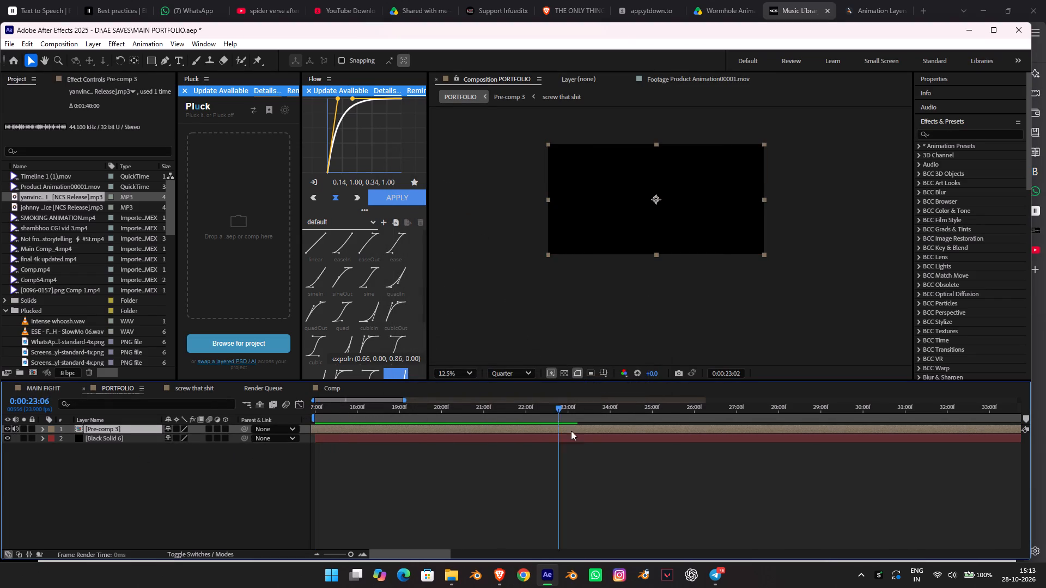
pyautogui.moveTo(571, 431); pyautogui.dragTo(347, 408)
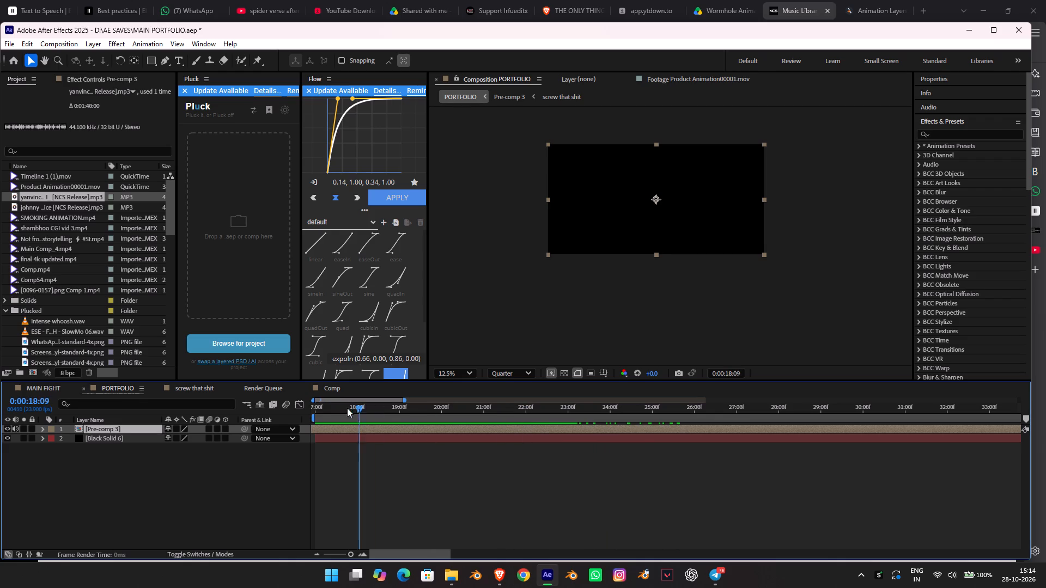
pyautogui.moveTo(347, 408); pyautogui.dragTo(582, 424)
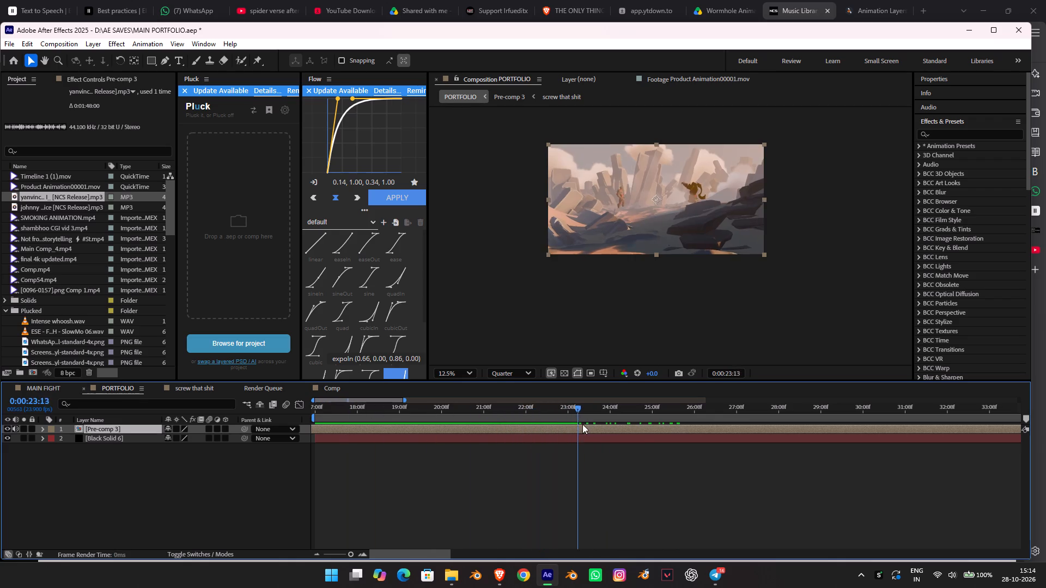
pyautogui.moveTo(582, 424); pyautogui.dragTo(573, 425)
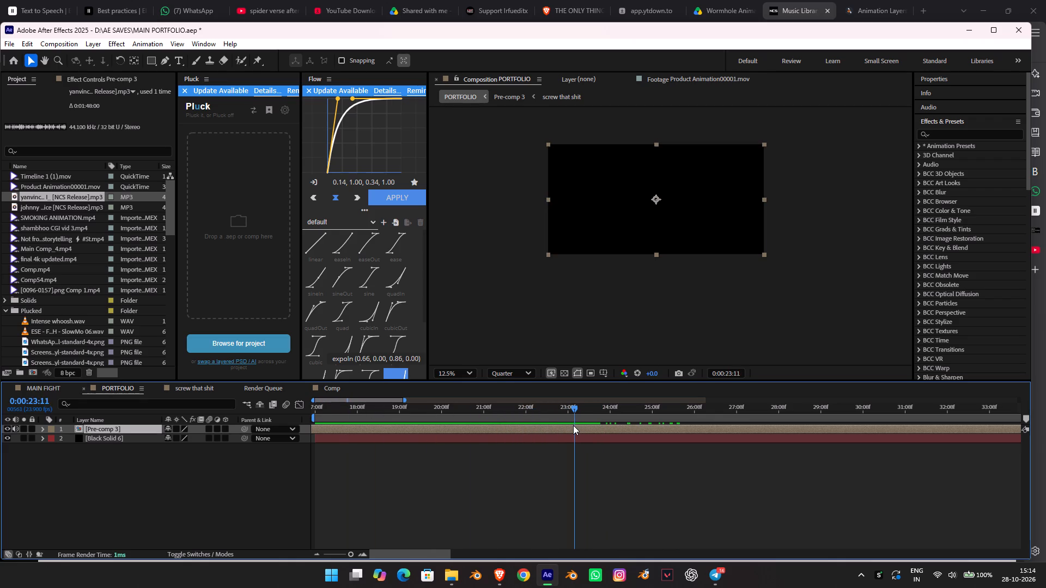
pyautogui.moveTo(573, 425); pyautogui.dragTo(576, 425)
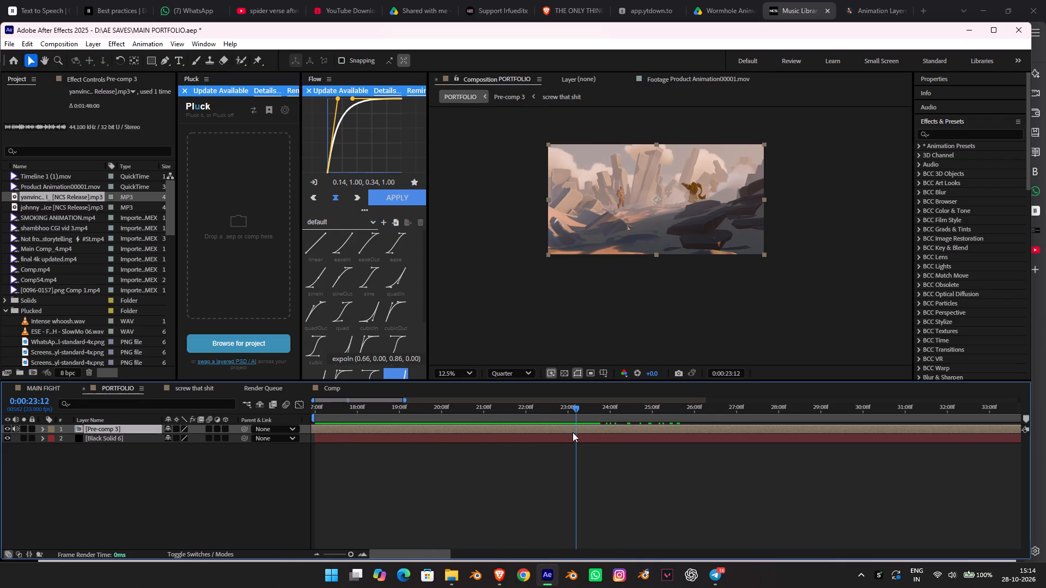
pyautogui.hotkey('ctrl', 'shift', 'd')
pyautogui.click(499, 442)
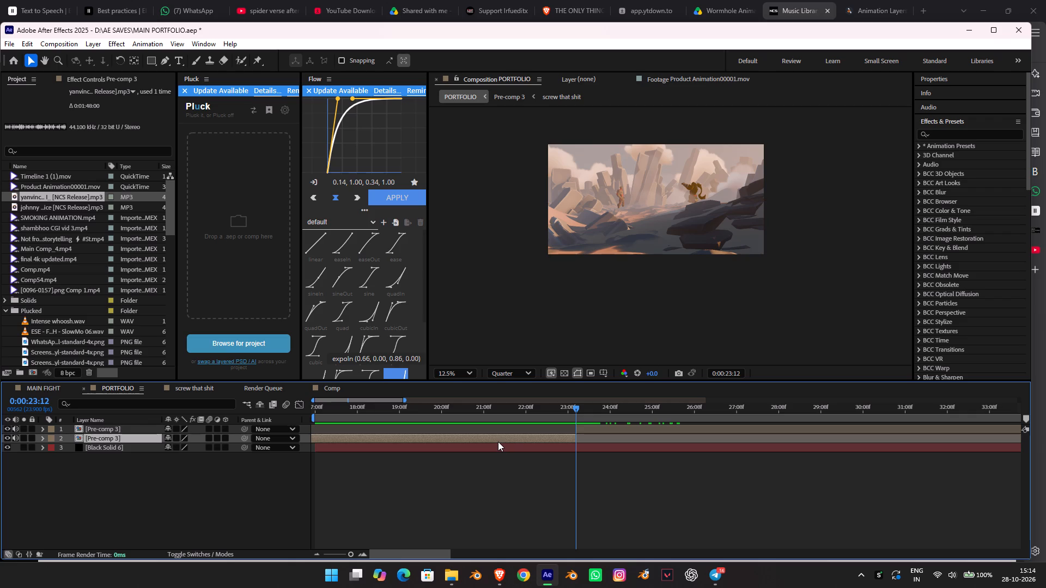
pyautogui.press('Delete')
pyautogui.press('space')
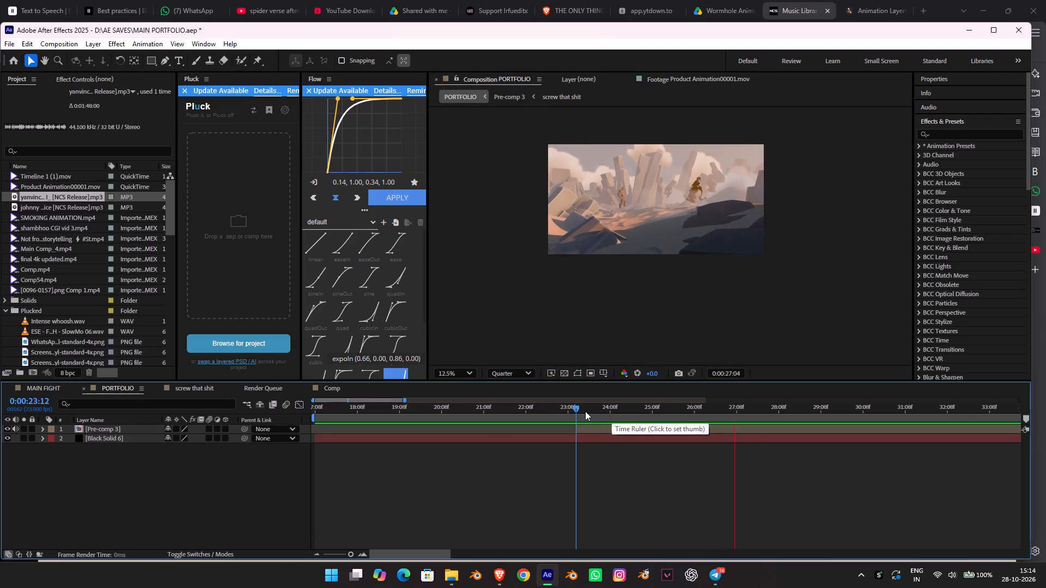
pyautogui.press('space')
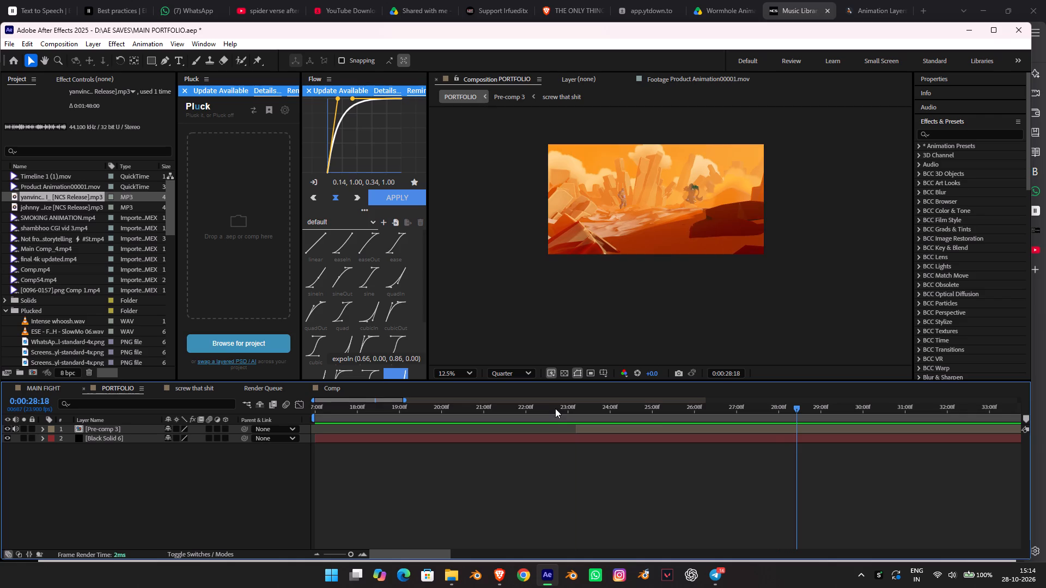
# Return to 0:00:17:08 and add a text layer reading "AntimArt productons." above Pre-comp 3.
pyautogui.moveTo(552, 408); pyautogui.dragTo(69, 395)
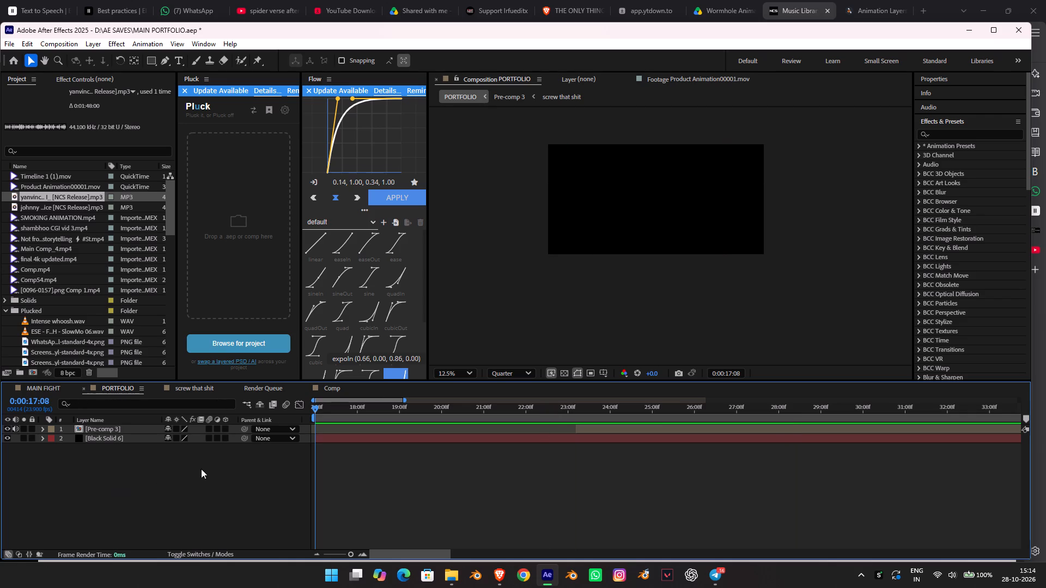
pyautogui.rightClick(71, 494)
pyautogui.click(117, 363)
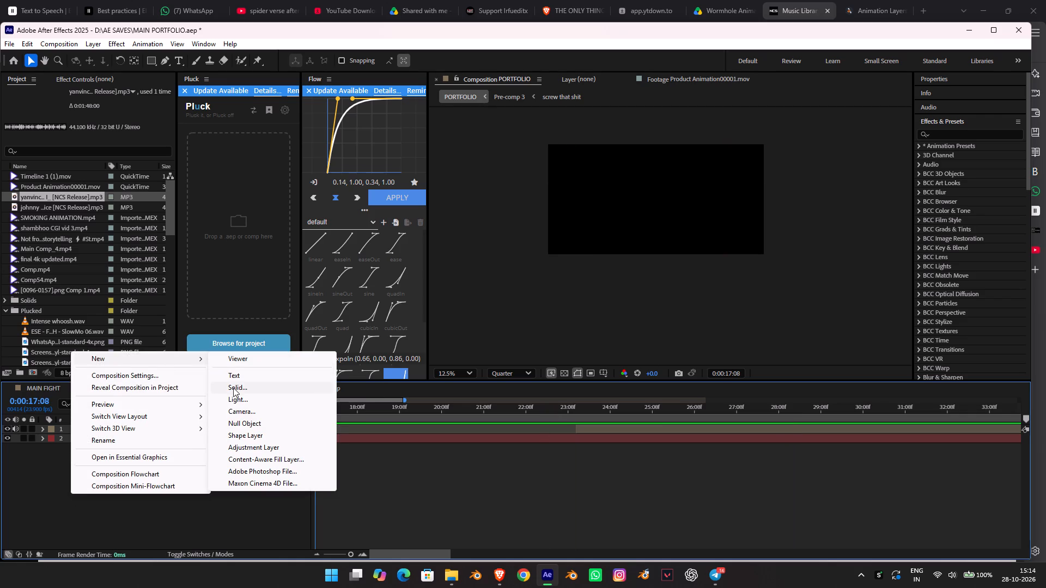
pyautogui.click(236, 380)
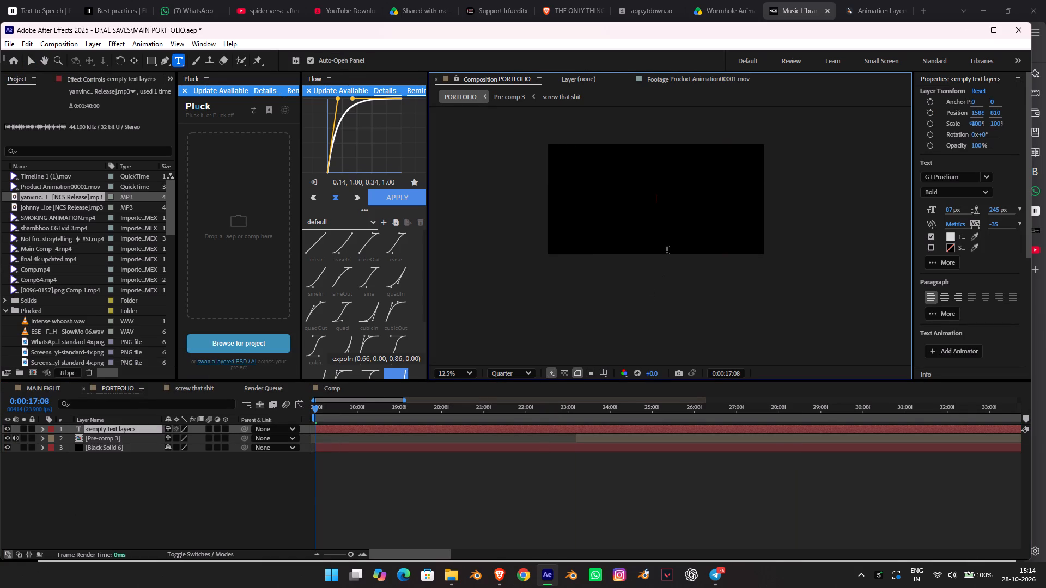
pyautogui.hotkey('shift', 'a')
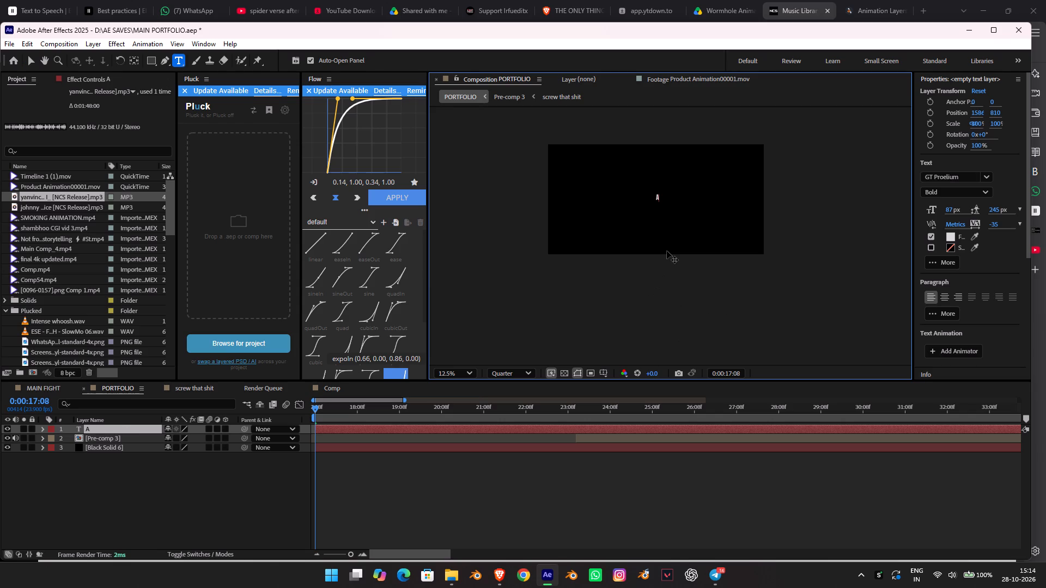
pyautogui.write('ntim')
pyautogui.hotkey('shift', 'a')
pyautogui.write('rt')
pyautogui.press('space')
pyautogui.write('productonss')
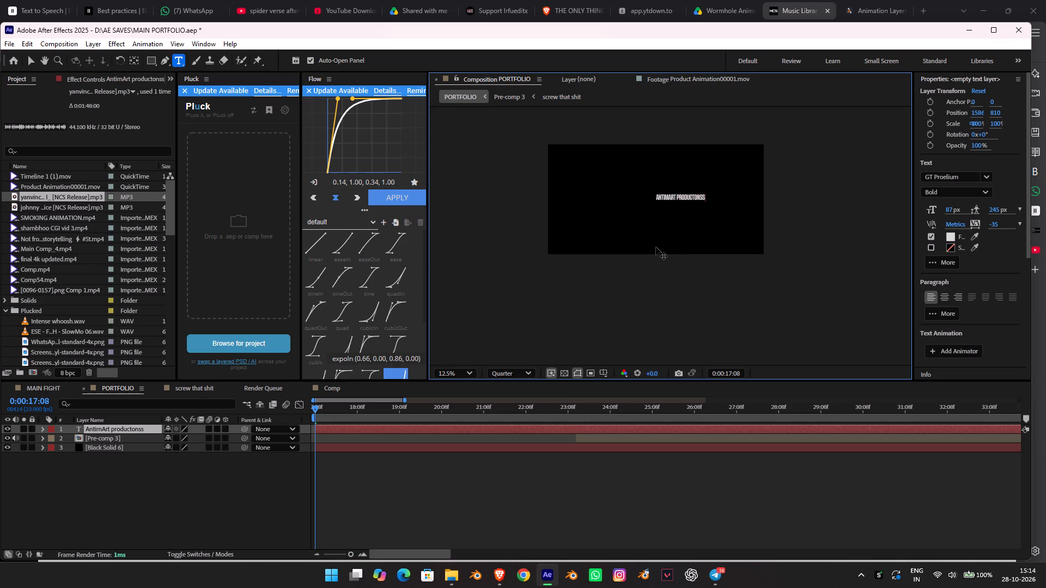
pyautogui.press('BackSpace')
pyautogui.press('.')
pyautogui.click(369, 506)
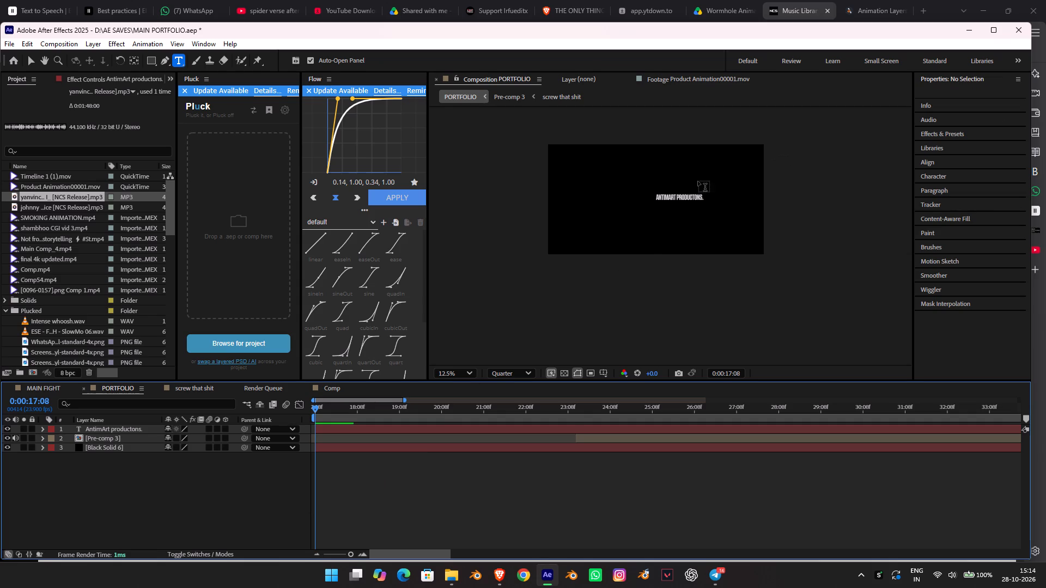
# Recolor only the word "Art" in the title text to red, FF0000, and deselect the layer.
pyautogui.keyDown('alt'); pyautogui.scroll(2, 698, 181); pyautogui.keyUp('alt')
pyautogui.click(354, 428)
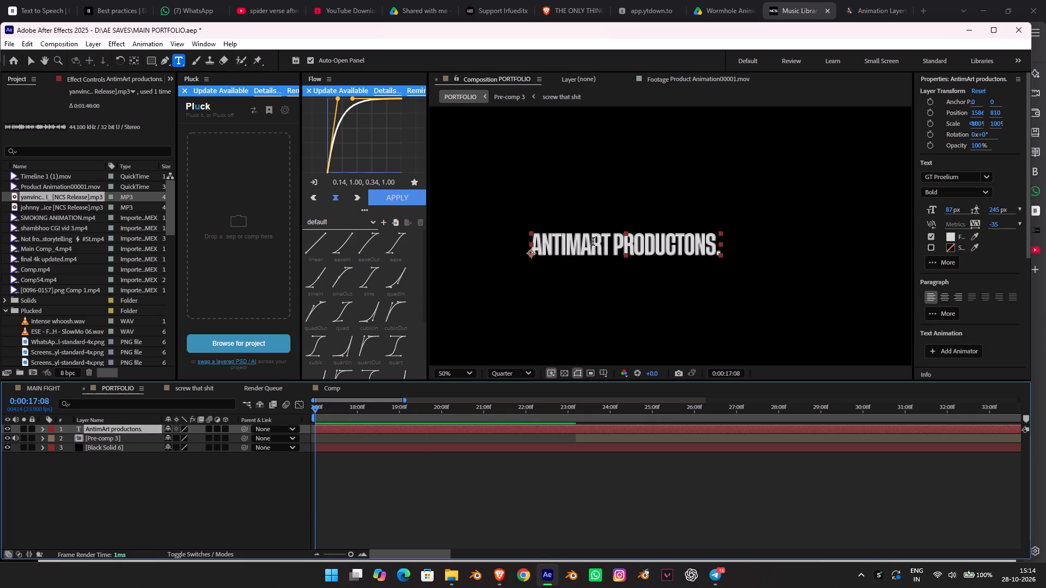
pyautogui.click(593, 241)
pyautogui.moveTo(581, 242); pyautogui.dragTo(611, 241)
pyautogui.click(952, 234)
pyautogui.moveTo(754, 344); pyautogui.dragTo(799, 320)
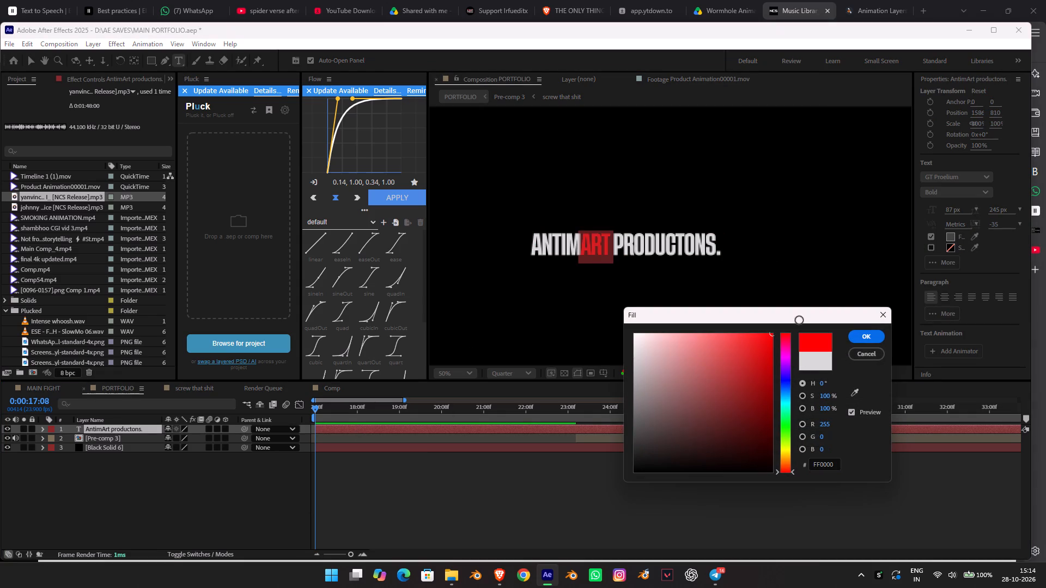
pyautogui.moveTo(799, 320); pyautogui.dragTo(841, 294)
pyautogui.click(864, 328)
pyautogui.click(868, 334)
pyautogui.click(796, 480)
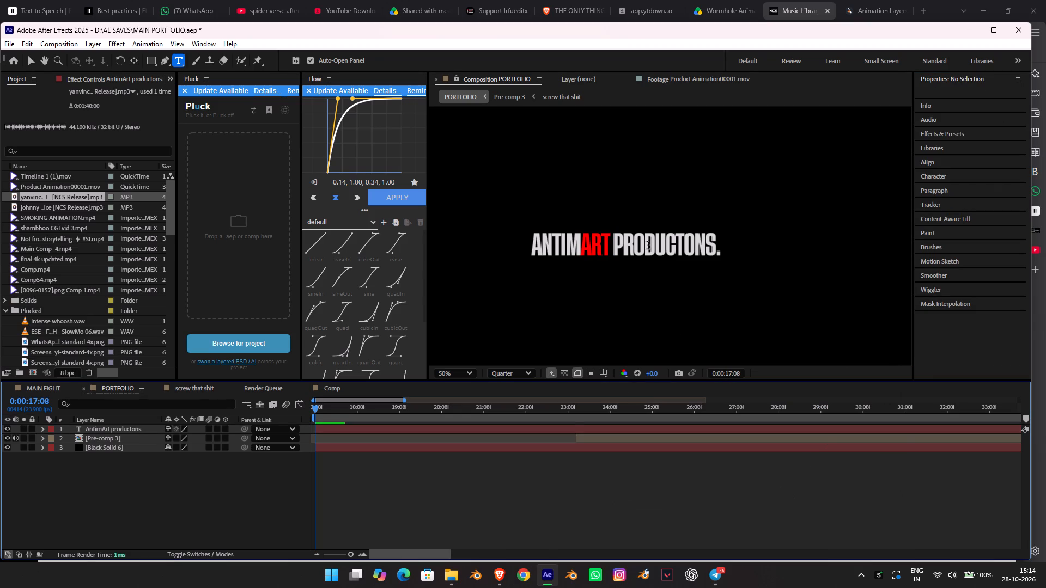
pyautogui.press('Tab')
pyautogui.click(738, 519)
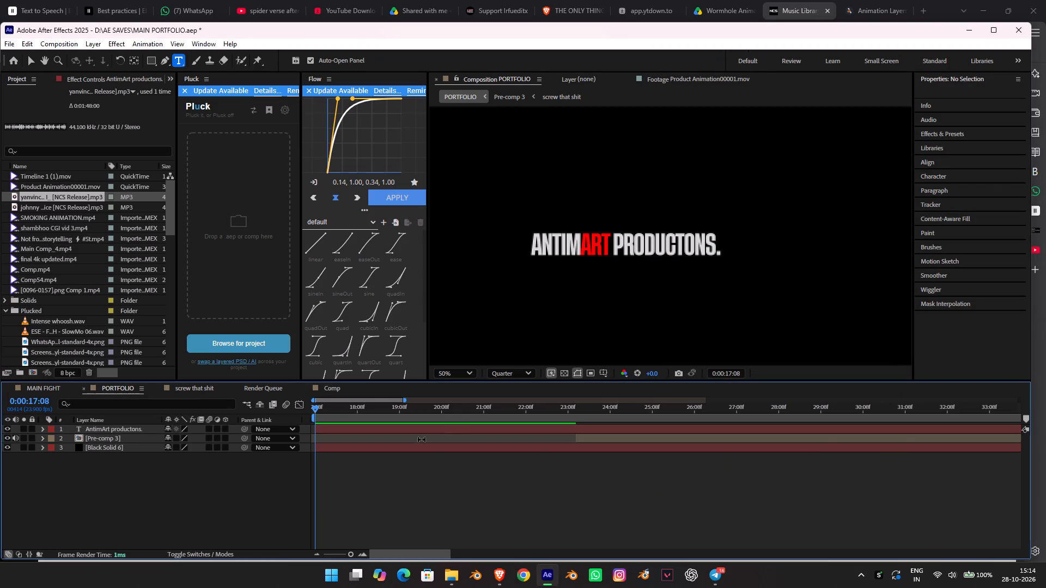
# Reposition the title text layer near the centre of the frame, with its vertical position at about 858.
pyautogui.scroll(-1, 506, 346)
pyautogui.press('v')
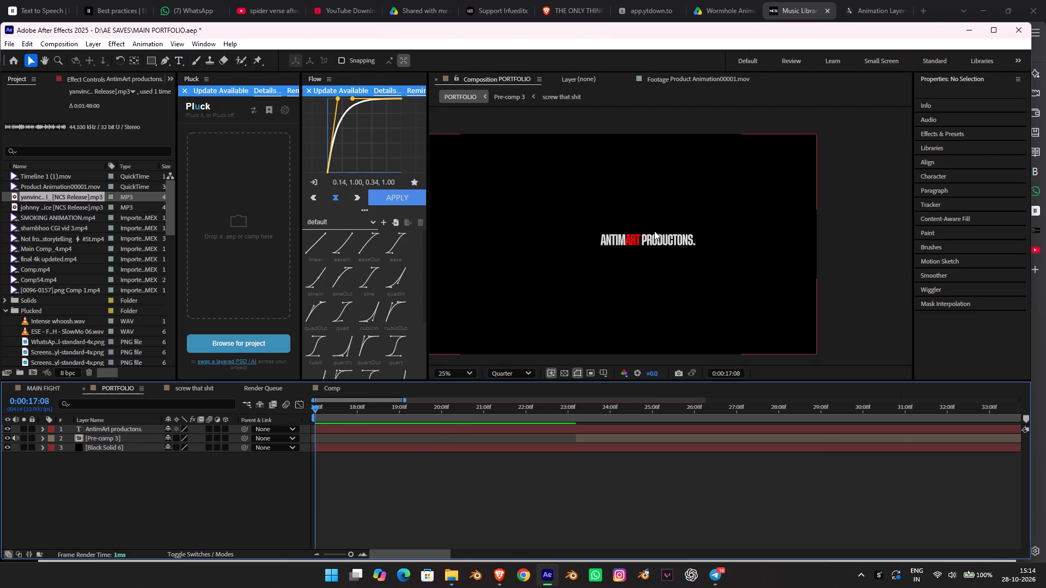
pyautogui.click(656, 241)
pyautogui.moveTo(665, 241); pyautogui.dragTo(582, 247)
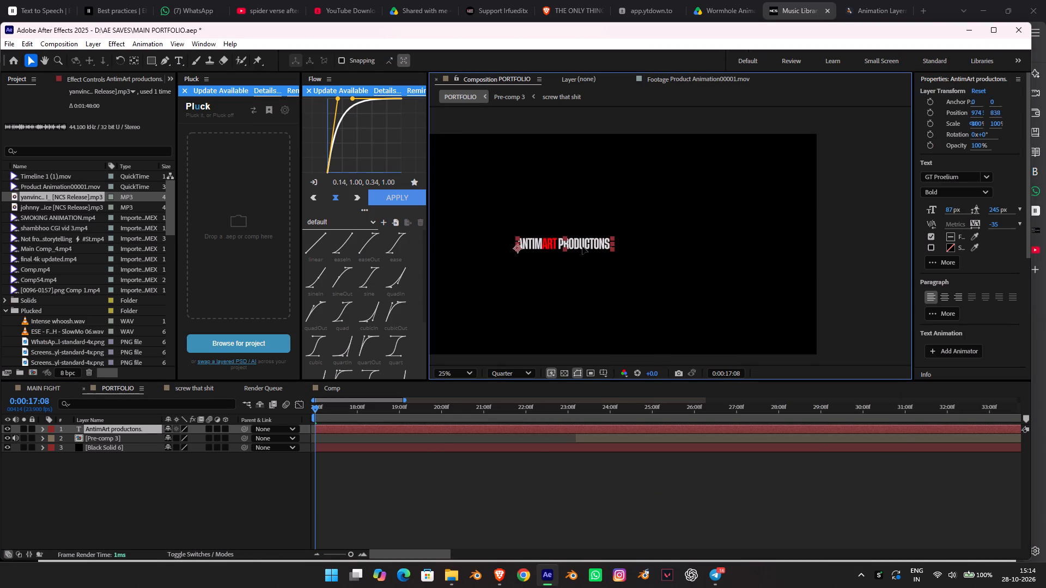
pyautogui.moveTo(582, 247); pyautogui.dragTo(577, 246)
pyautogui.scroll(-3, 580, 240)
pyautogui.scroll(2, 614, 243)
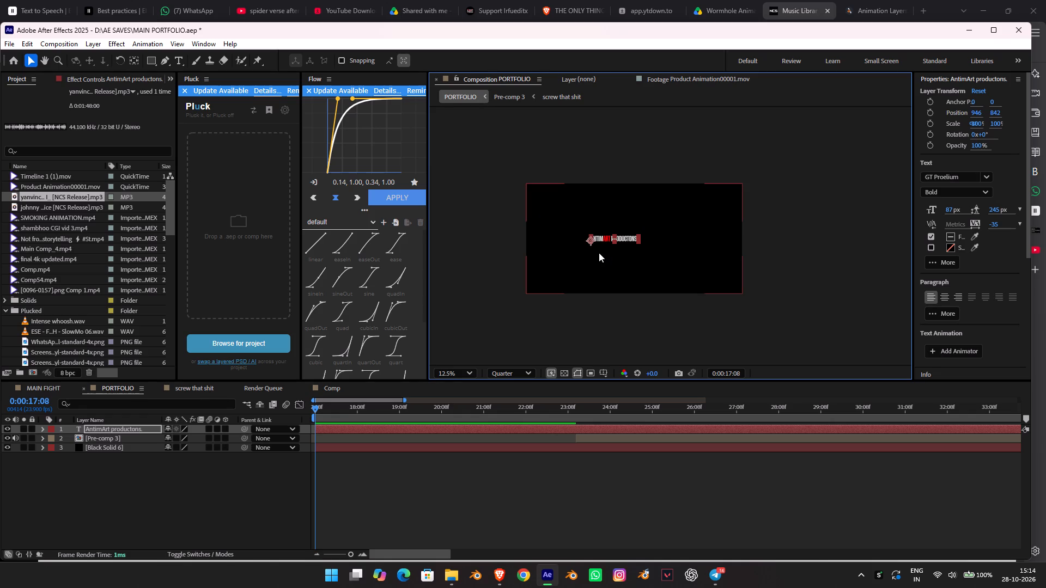
pyautogui.moveTo(621, 237); pyautogui.dragTo(643, 218)
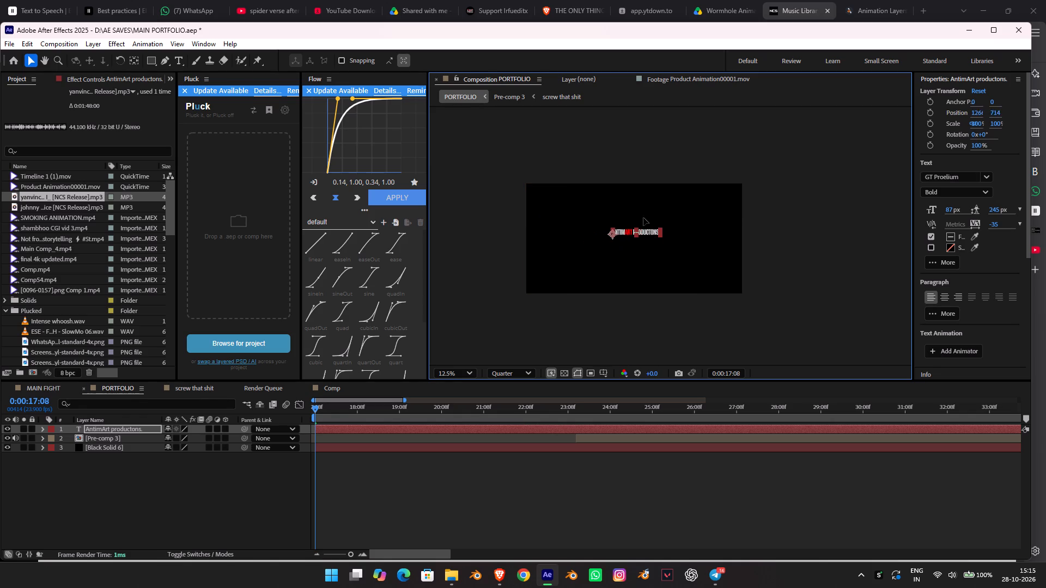
pyautogui.moveTo(643, 218); pyautogui.dragTo(643, 236)
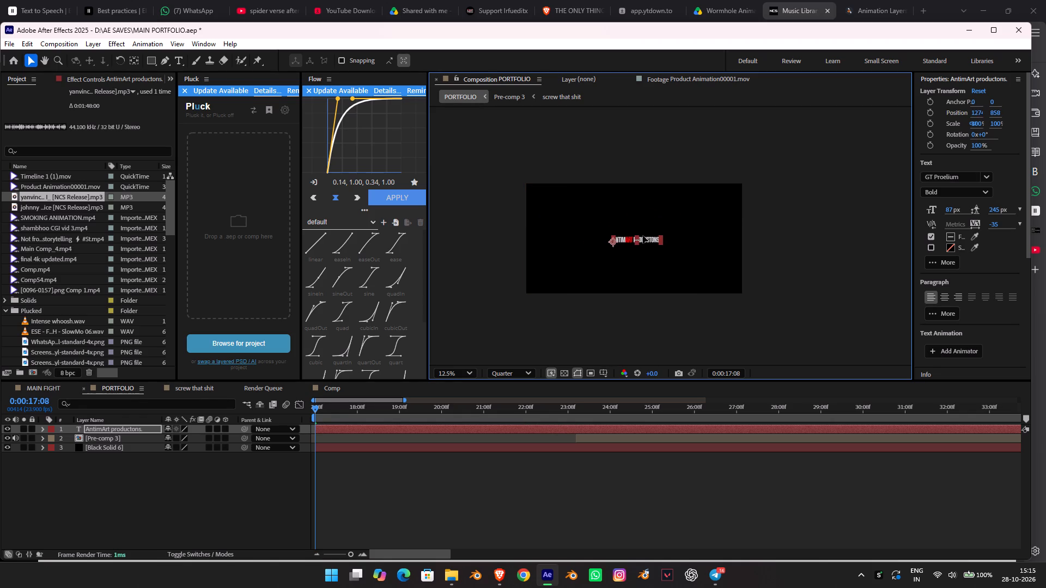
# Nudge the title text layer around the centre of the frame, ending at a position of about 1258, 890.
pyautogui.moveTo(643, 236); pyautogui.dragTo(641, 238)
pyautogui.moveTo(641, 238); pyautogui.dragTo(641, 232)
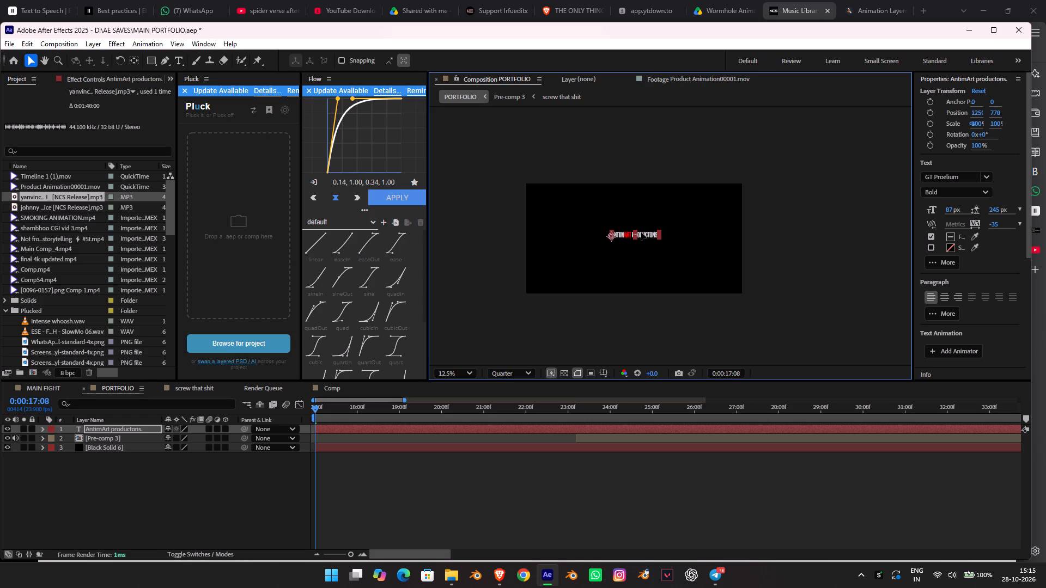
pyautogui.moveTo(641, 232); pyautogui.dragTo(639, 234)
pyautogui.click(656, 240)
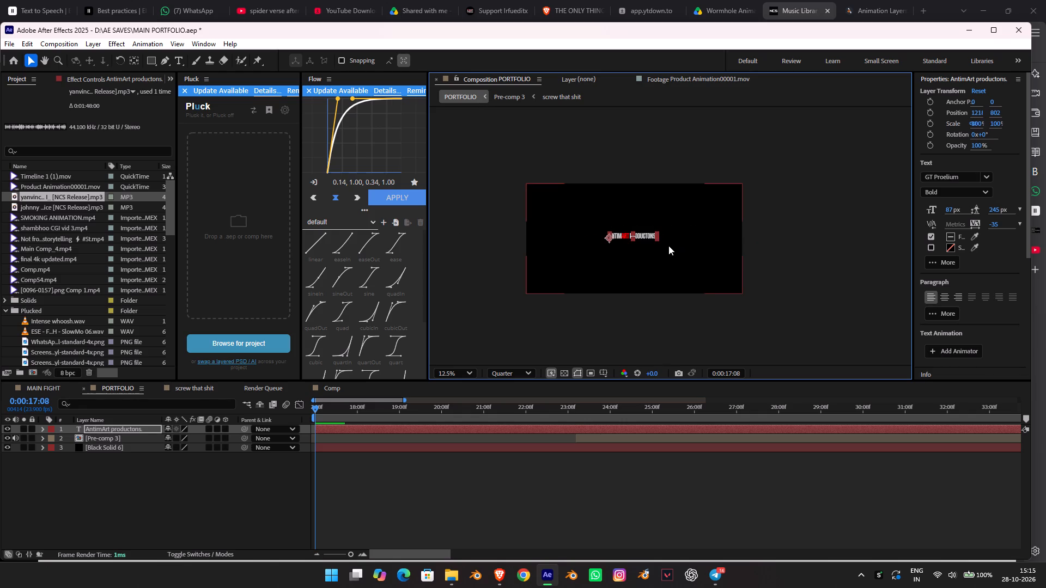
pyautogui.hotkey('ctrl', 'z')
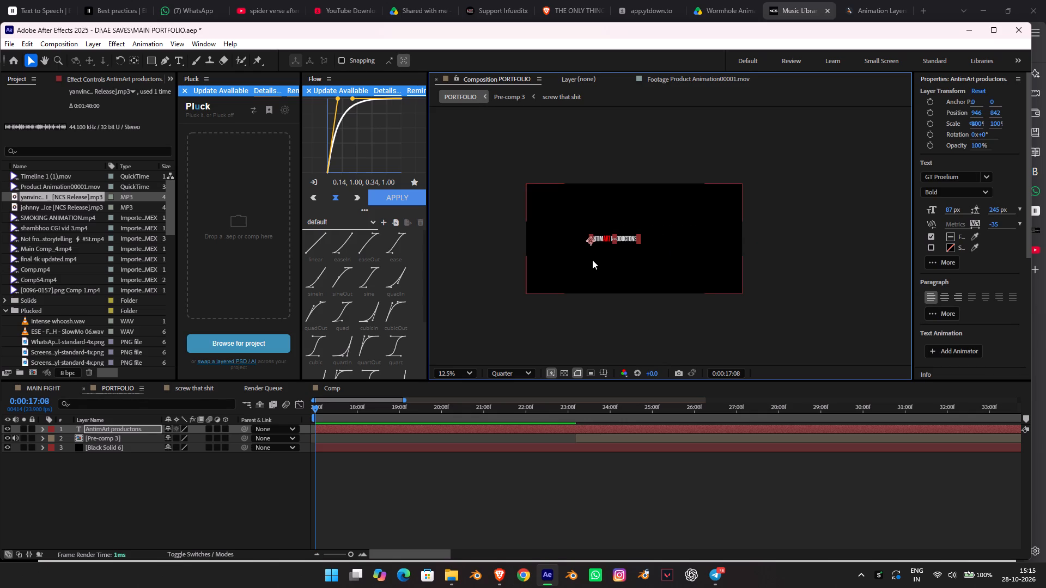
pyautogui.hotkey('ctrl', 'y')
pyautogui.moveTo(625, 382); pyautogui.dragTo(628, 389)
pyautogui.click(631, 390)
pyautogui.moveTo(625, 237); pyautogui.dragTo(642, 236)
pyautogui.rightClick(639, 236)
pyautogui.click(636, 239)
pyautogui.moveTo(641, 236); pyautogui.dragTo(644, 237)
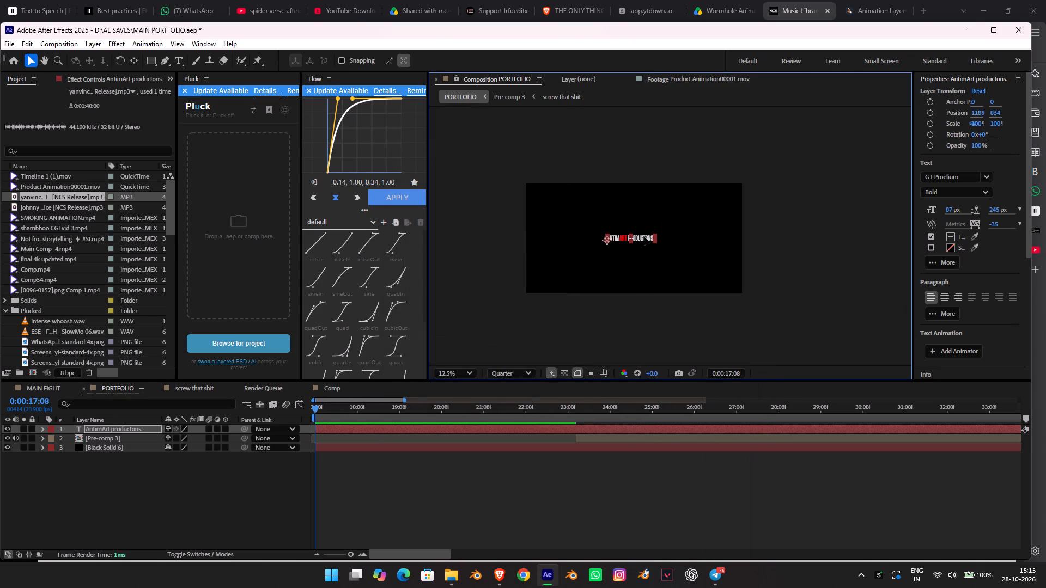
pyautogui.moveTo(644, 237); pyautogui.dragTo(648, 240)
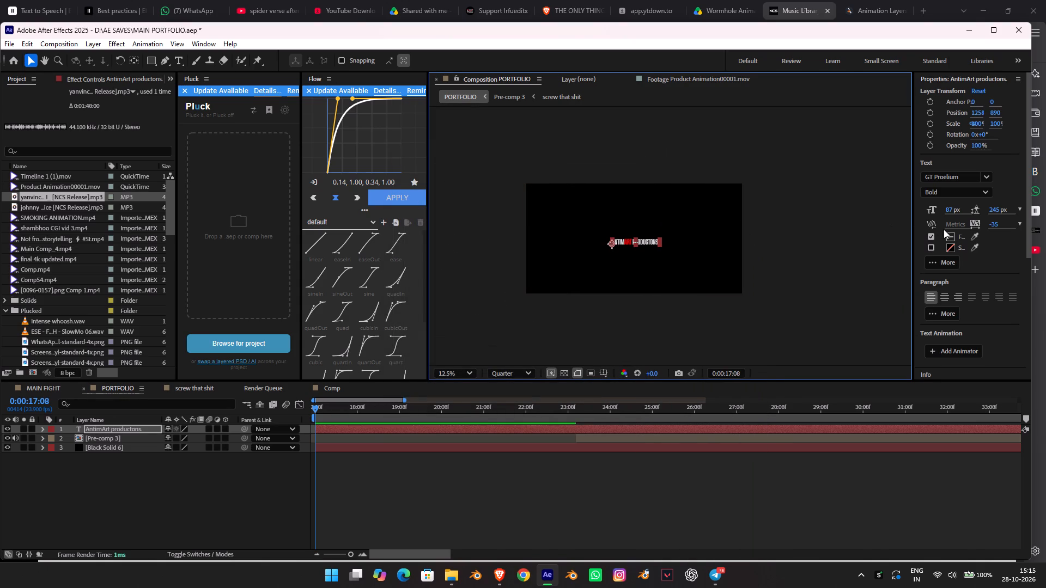
# Increase the title text's font size to 129 px.
pyautogui.moveTo(953, 212); pyautogui.dragTo(969, 215)
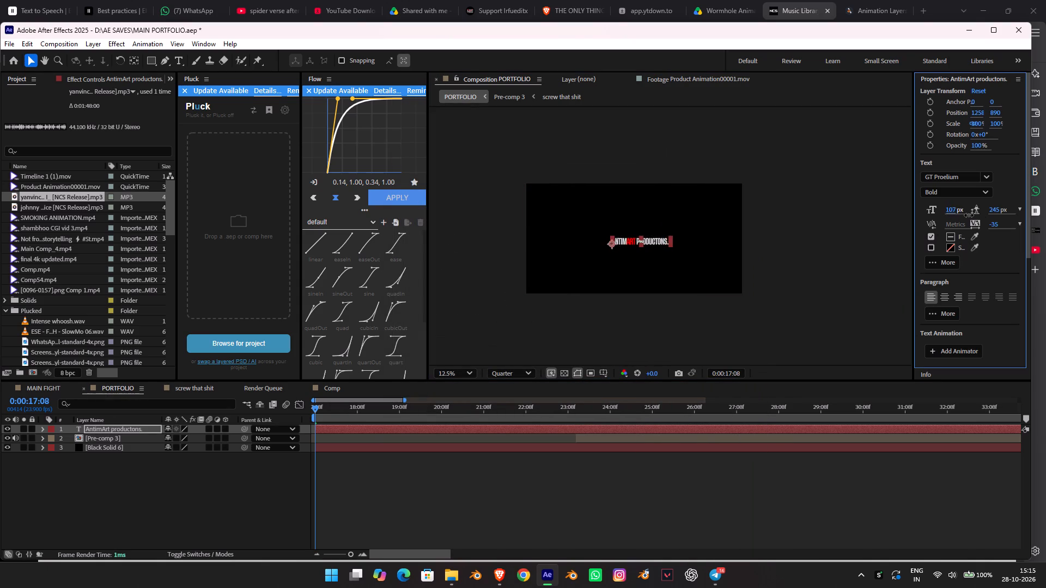
pyautogui.moveTo(969, 215); pyautogui.dragTo(980, 215)
# Recentre the enlarged title in the frame at a position of about 990, 918, checking it with the layer deselected.
pyautogui.moveTo(672, 238); pyautogui.dragTo(662, 238)
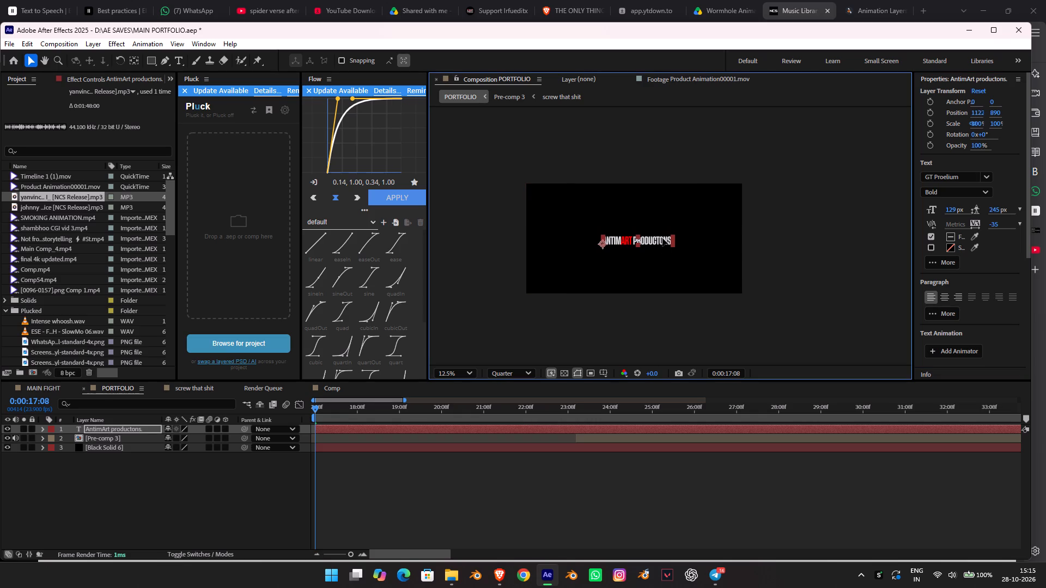
pyautogui.moveTo(662, 238); pyautogui.dragTo(660, 238)
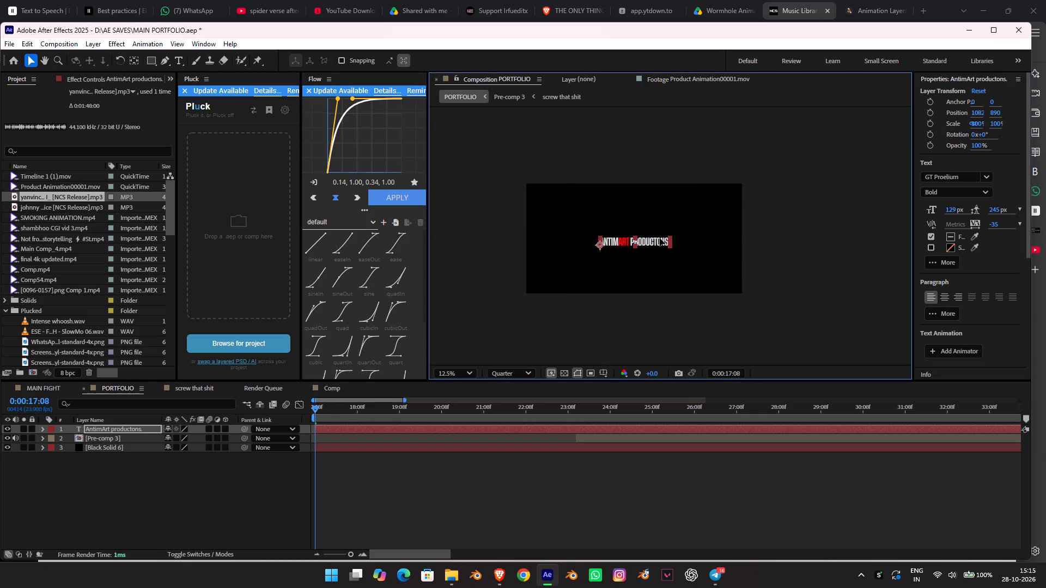
pyautogui.moveTo(660, 238); pyautogui.dragTo(658, 238)
pyautogui.click(662, 486)
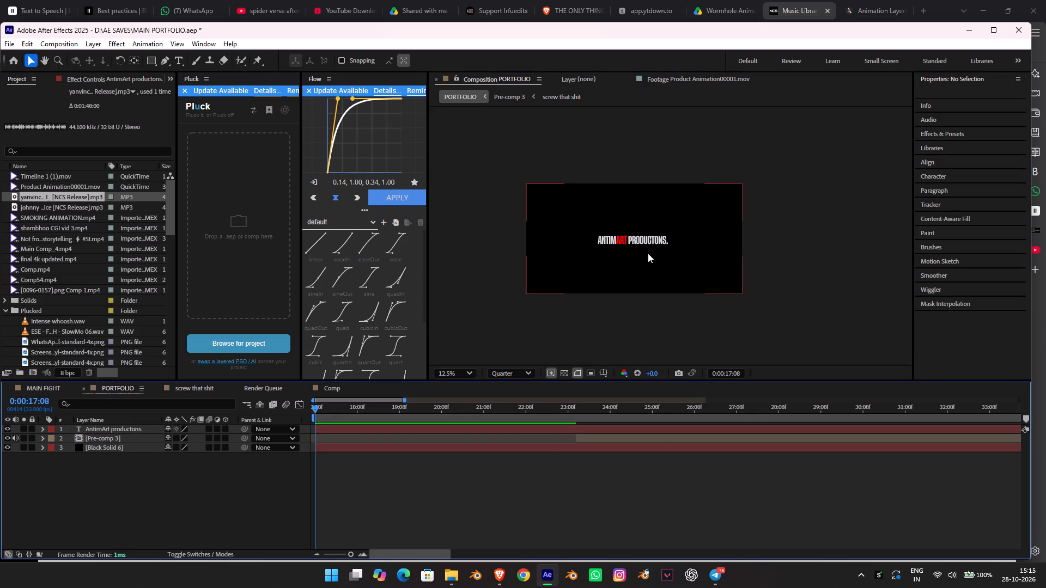
pyautogui.keyDown('alt'); pyautogui.scroll(1, 642, 246); pyautogui.keyUp('alt')
pyautogui.click(641, 230)
pyautogui.moveTo(642, 232); pyautogui.dragTo(638, 234)
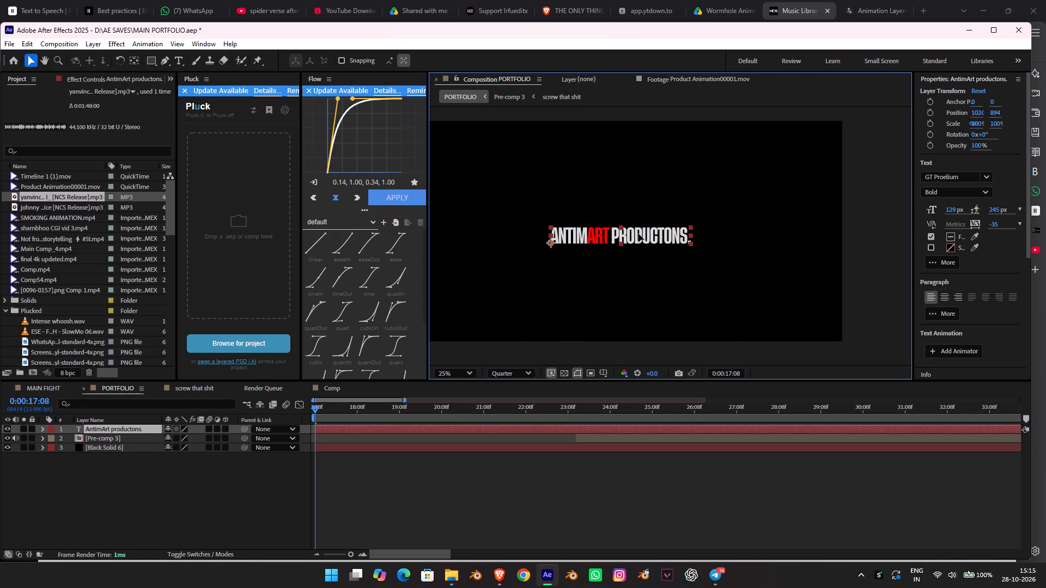
pyautogui.moveTo(638, 234); pyautogui.dragTo(634, 237)
pyautogui.click(638, 493)
pyautogui.scroll(-1, 647, 255)
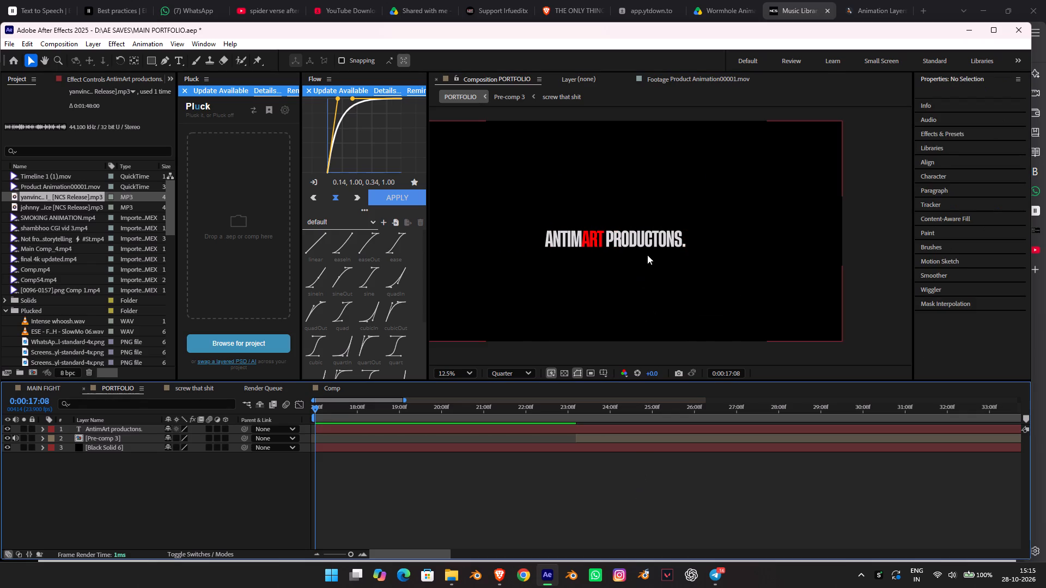
# Fade the title in with opacity keyframes of 1% at 0:00:17:08 and 100% at about 0:00:18:12, and preview it.
pyautogui.click(374, 433)
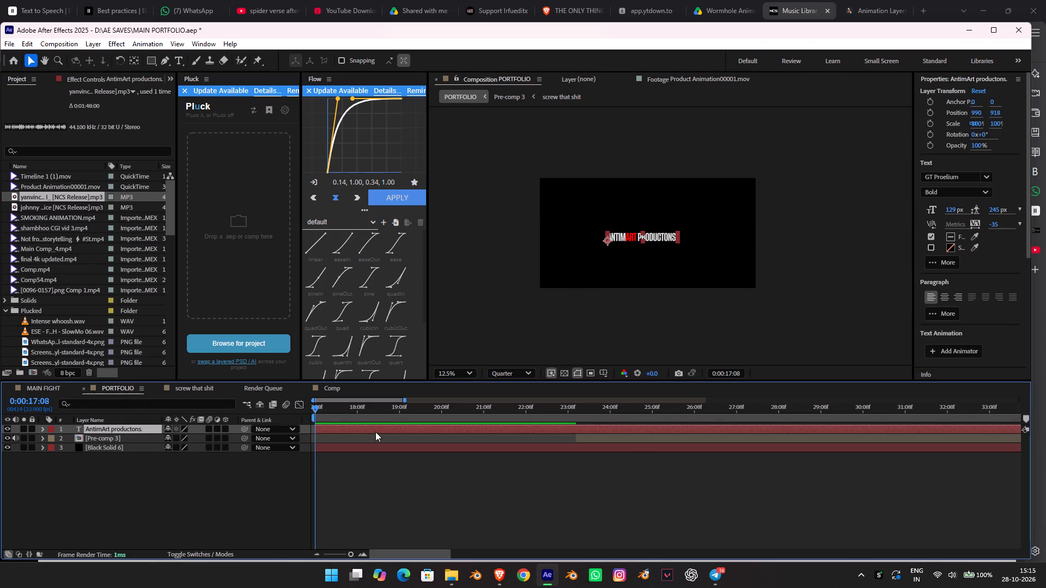
pyautogui.press('t')
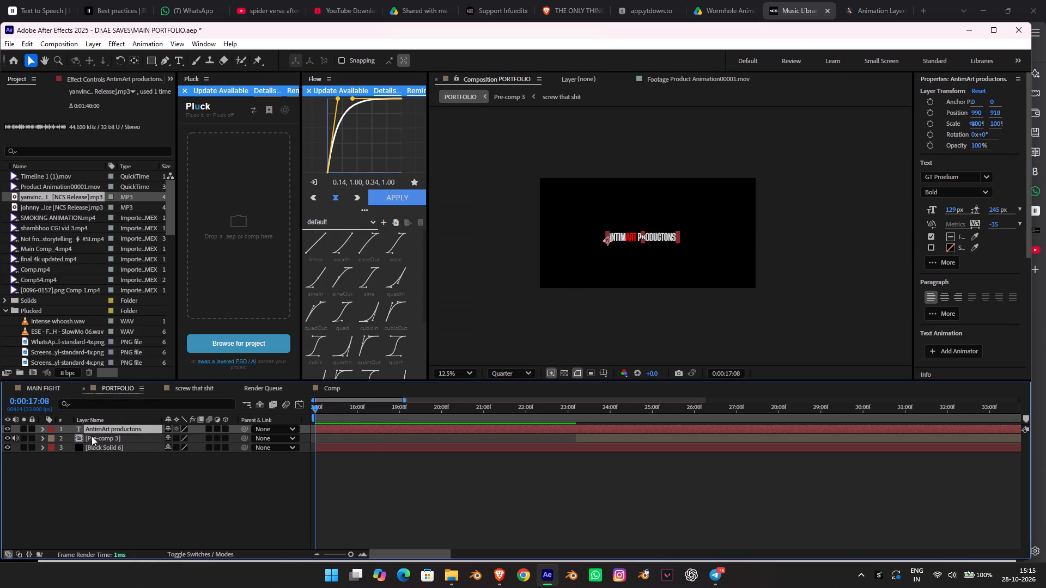
pyautogui.click(73, 440)
pyautogui.press('space')
pyautogui.press('space')
pyautogui.press('space')
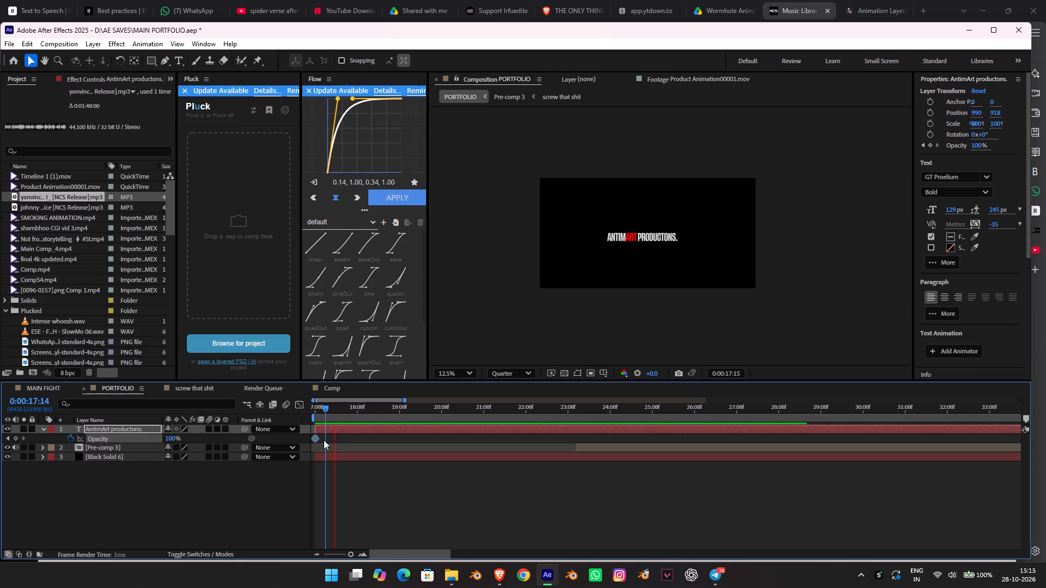
pyautogui.press('space')
pyautogui.moveTo(317, 437); pyautogui.dragTo(368, 440)
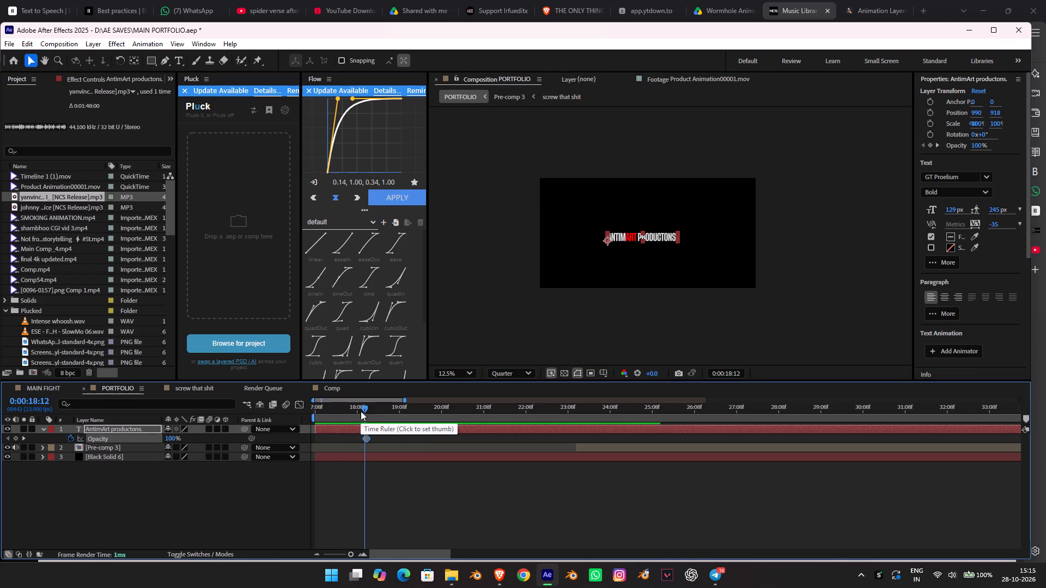
pyautogui.moveTo(361, 411); pyautogui.dragTo(256, 402)
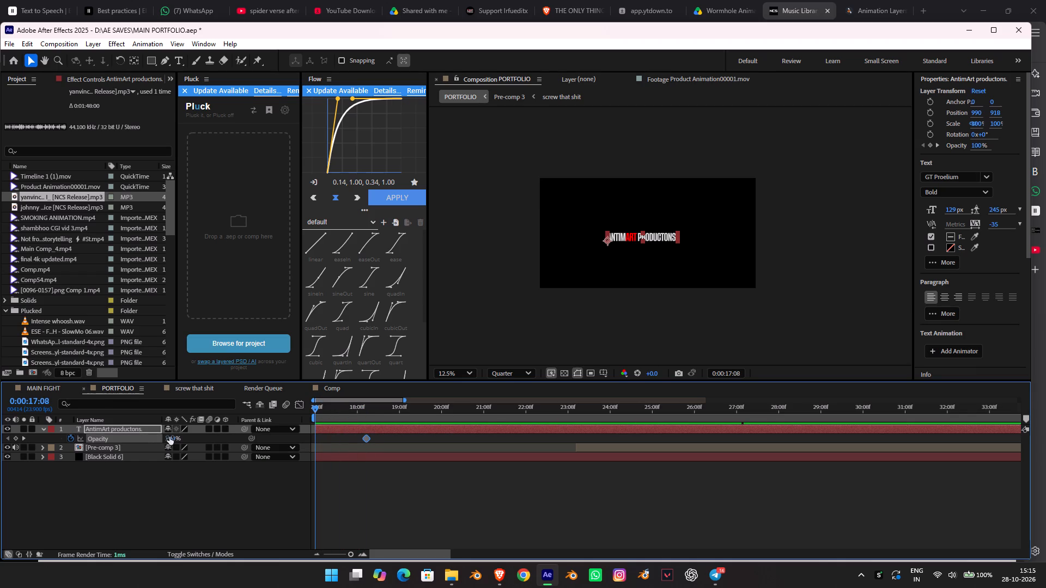
pyautogui.moveTo(173, 437); pyautogui.dragTo(74, 434)
pyautogui.press('space')
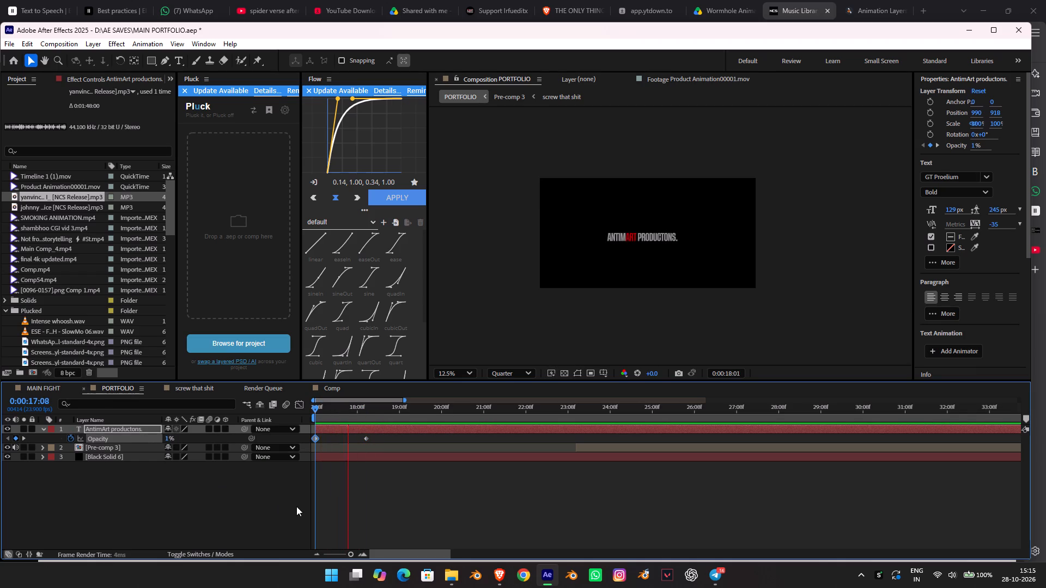
pyautogui.press('space')
# Shift the title text horizontally to a position of about 1126, 918 and preview from 0:00:18:15.
pyautogui.moveTo(655, 236); pyautogui.dragTo(665, 235)
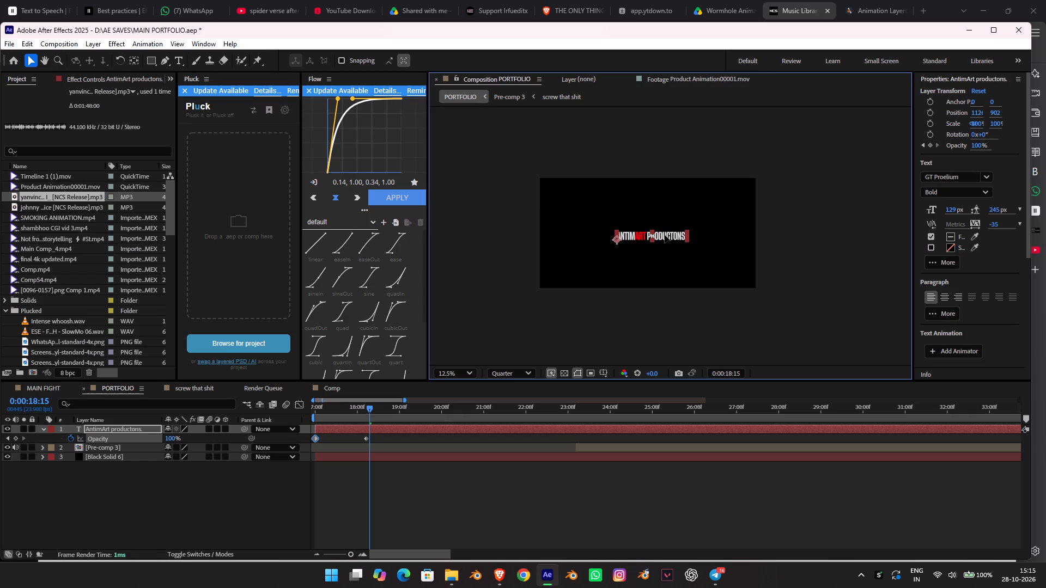
pyautogui.moveTo(665, 235); pyautogui.dragTo(665, 236)
pyautogui.press('space')
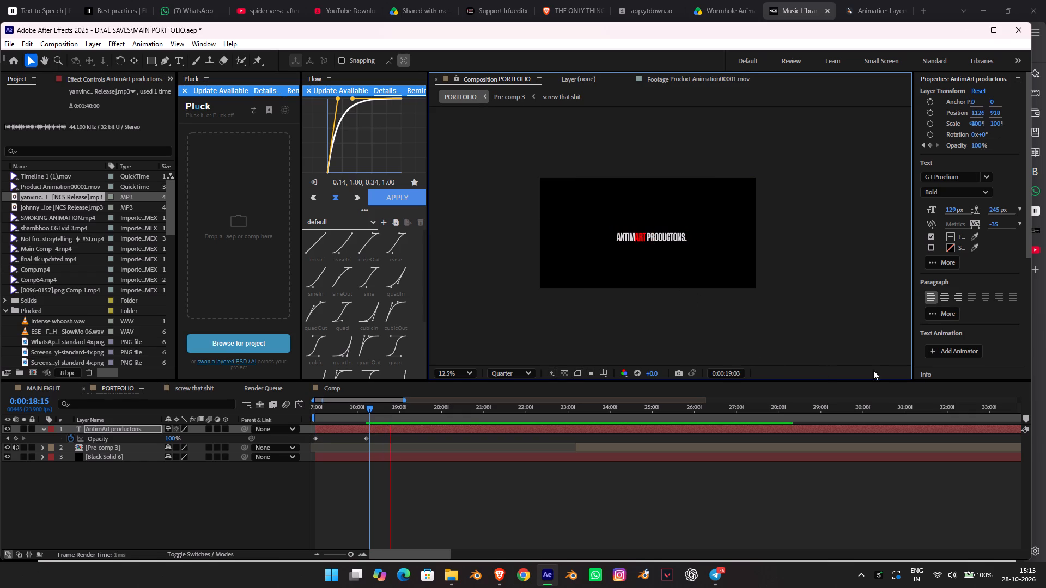
pyautogui.press('space')
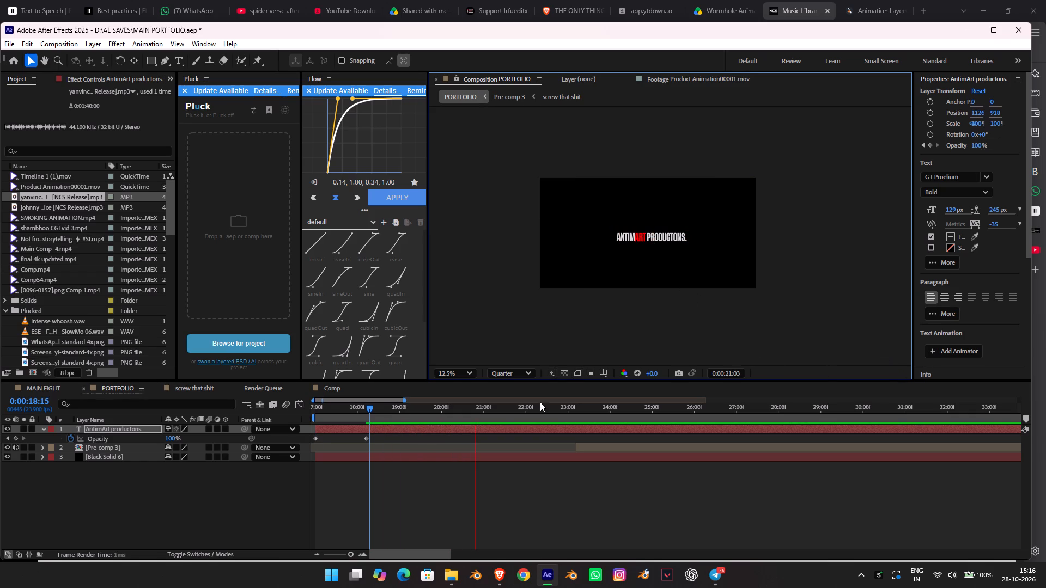
# Fade the title out over about one second, from 100% opacity to 0% at 0:00:20:18, and preview from 0:00:17:08.
pyautogui.moveTo(467, 411); pyautogui.dragTo(459, 411)
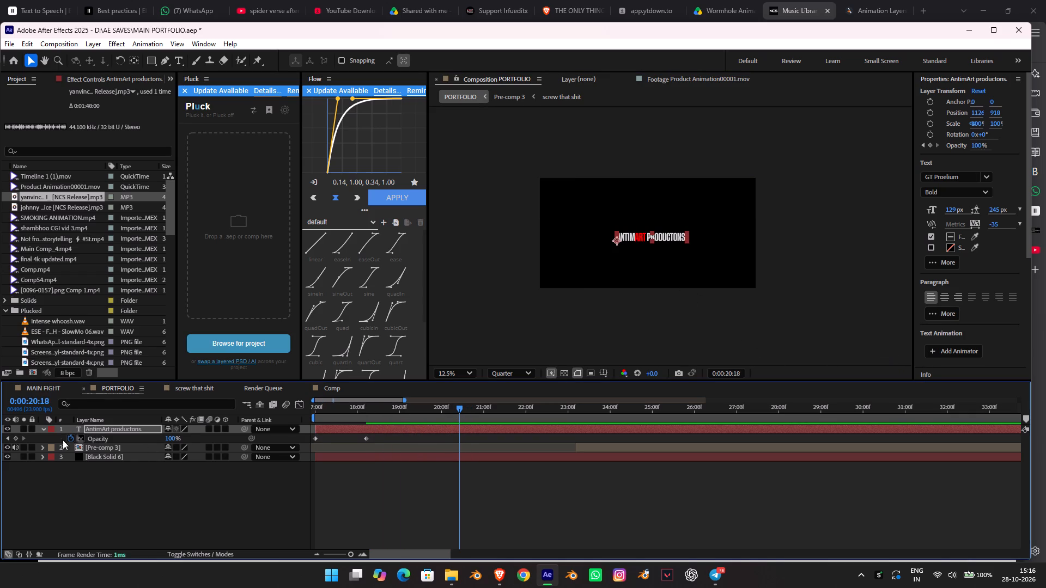
pyautogui.click(21, 439)
pyautogui.click(14, 439)
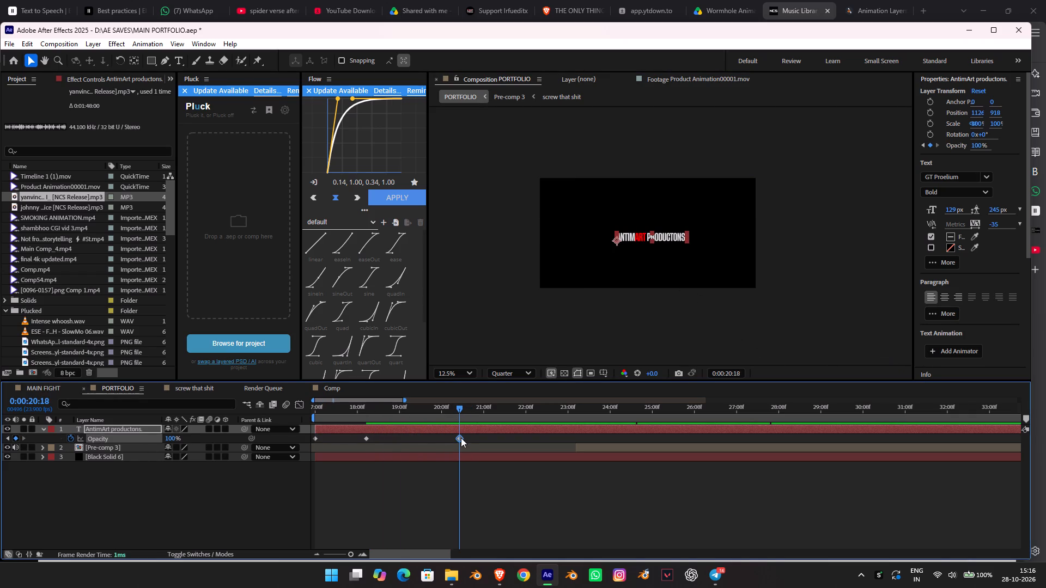
pyautogui.moveTo(459, 436); pyautogui.dragTo(419, 436)
pyautogui.moveTo(179, 439); pyautogui.dragTo(153, 439)
pyautogui.moveTo(168, 439); pyautogui.dragTo(0, 403)
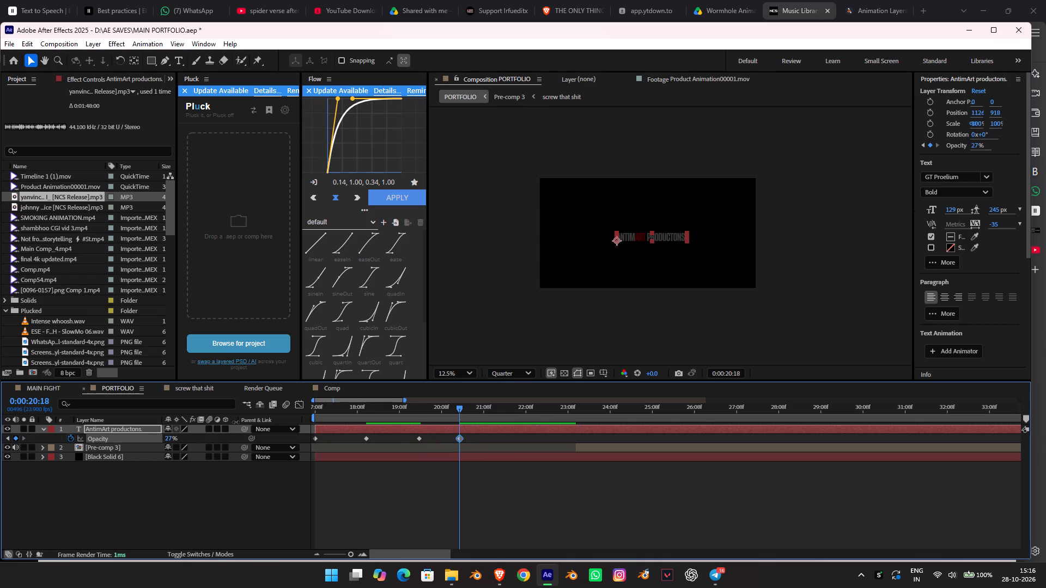
pyautogui.moveTo(165, 438); pyautogui.dragTo(86, 433)
pyautogui.press('space')
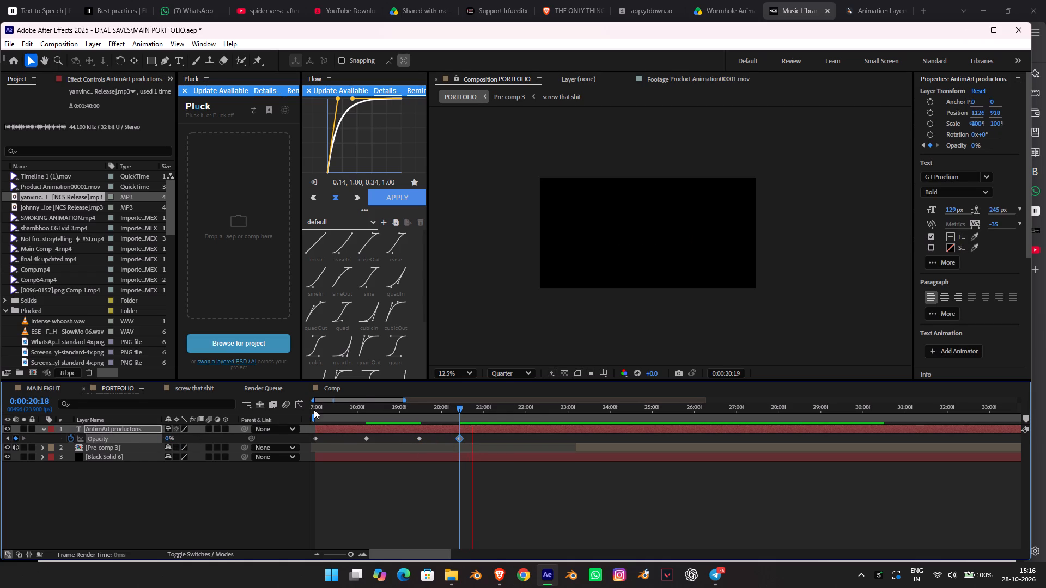
pyautogui.press('space')
pyautogui.moveTo(368, 414); pyautogui.dragTo(276, 414)
pyautogui.keyDown('alt'); pyautogui.moveTo(354, 406); pyautogui.dragTo(284, 409); pyautogui.keyUp('alt')
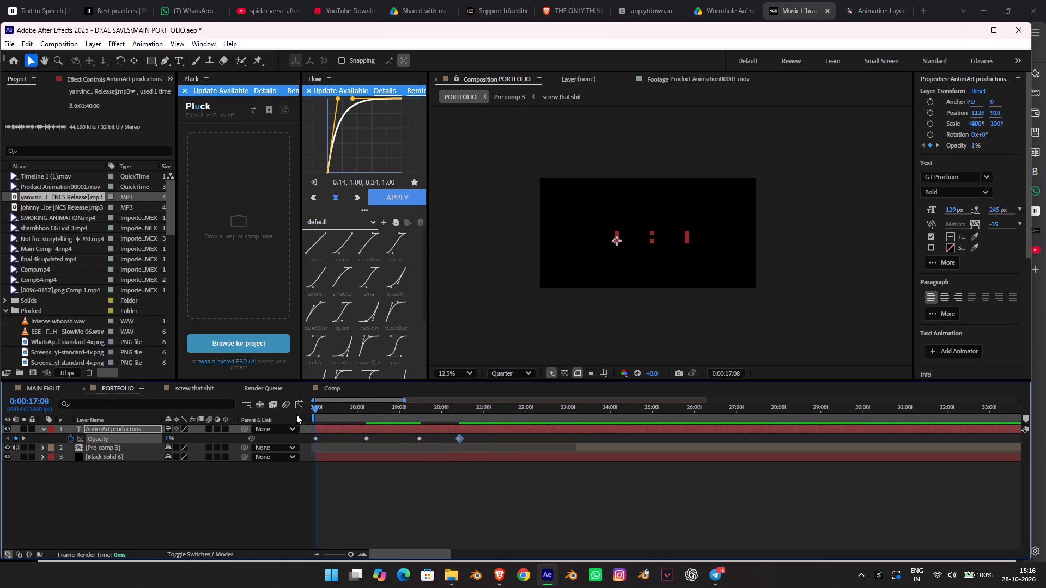
pyautogui.press('space')
pyautogui.keyDown('alt'); pyautogui.scroll(-2, 513, 460); pyautogui.keyUp('alt')
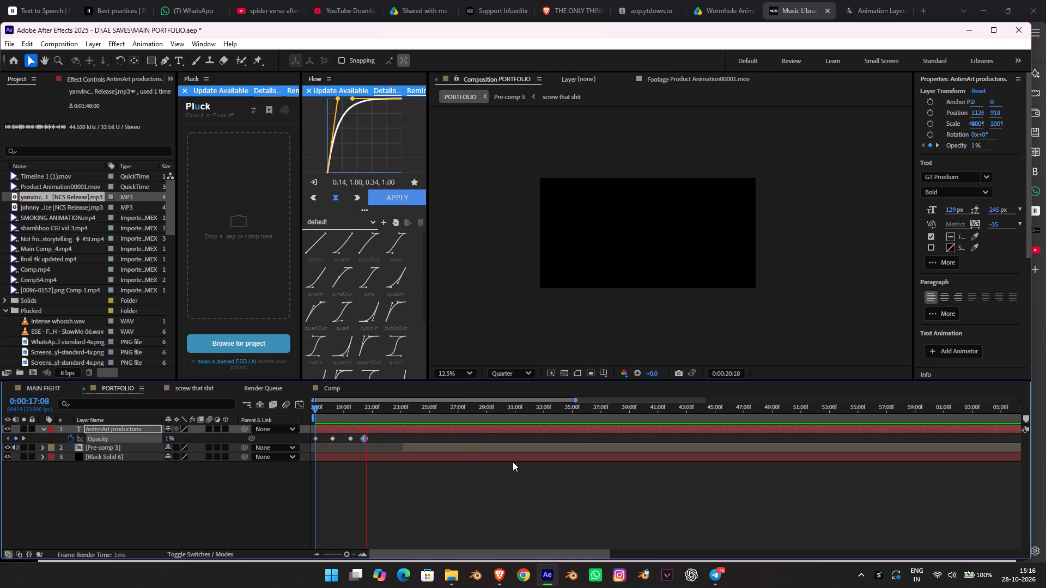
pyautogui.press('space')
# Move the Pre-comp 3 layer earlier so it starts at 0:00:21:01, just after the title's fade-out.
pyautogui.click(415, 449)
pyautogui.moveTo(416, 449); pyautogui.dragTo(412, 449)
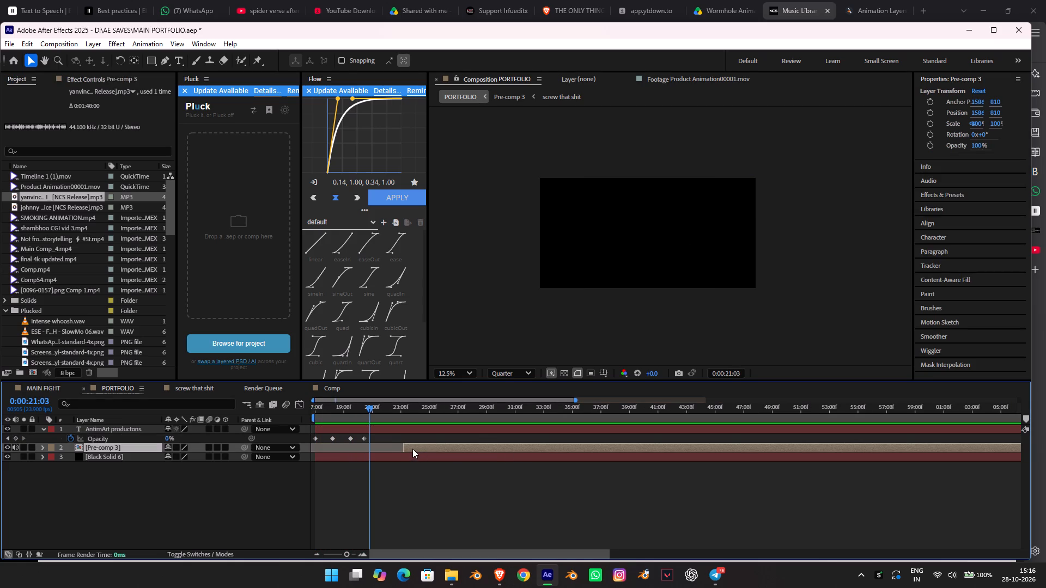
pyautogui.moveTo(412, 449); pyautogui.dragTo(381, 450)
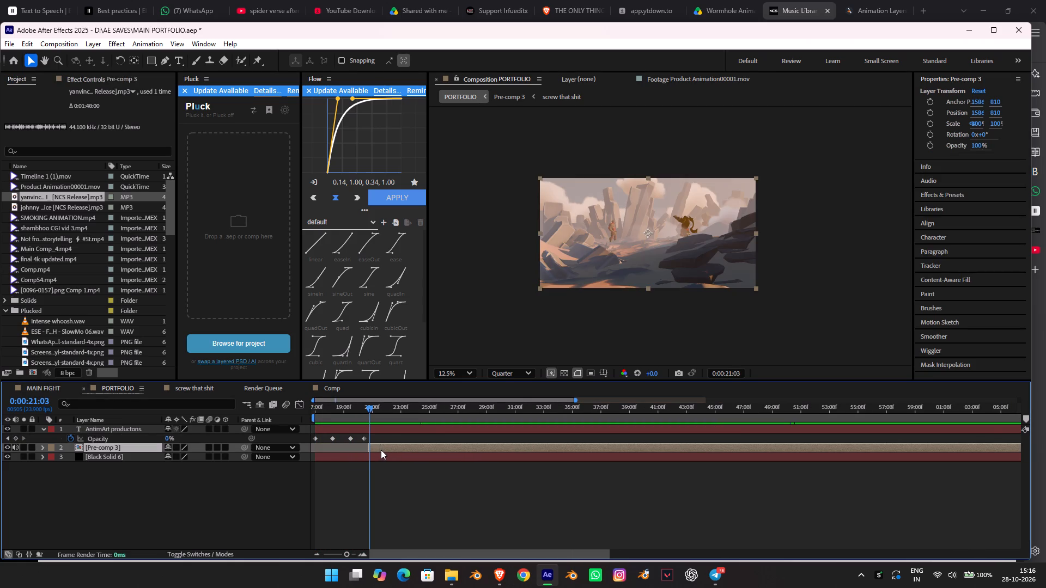
# Fade Pre-comp 3 in over about half a second, from 1% opacity at 0:00:21:01 to 100%, and preview from 0:00:20:16.
pyautogui.press('t')
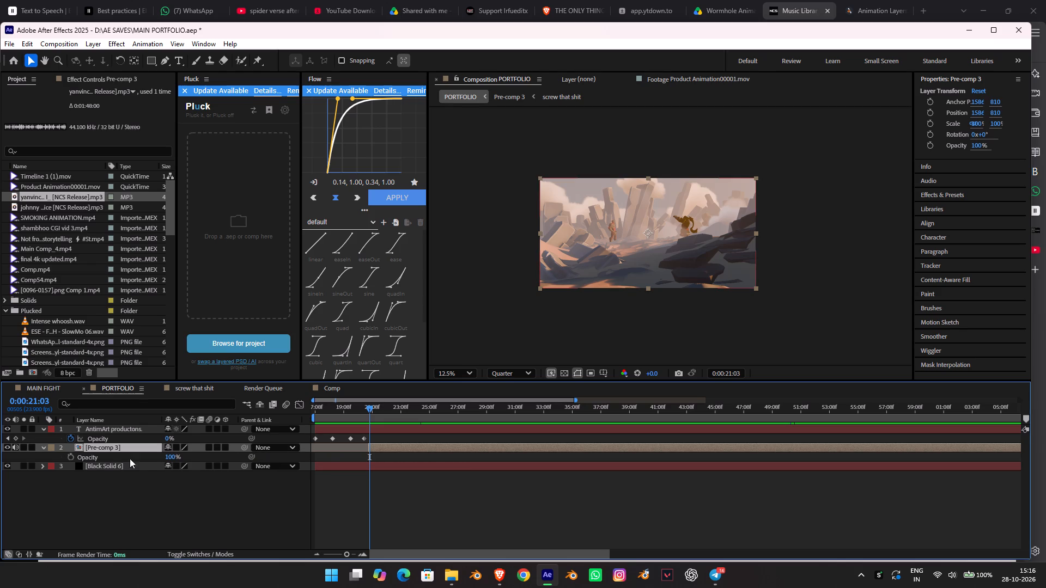
pyautogui.click(69, 455)
pyautogui.keyDown('alt'); pyautogui.scroll(2, 316, 480); pyautogui.keyUp('alt')
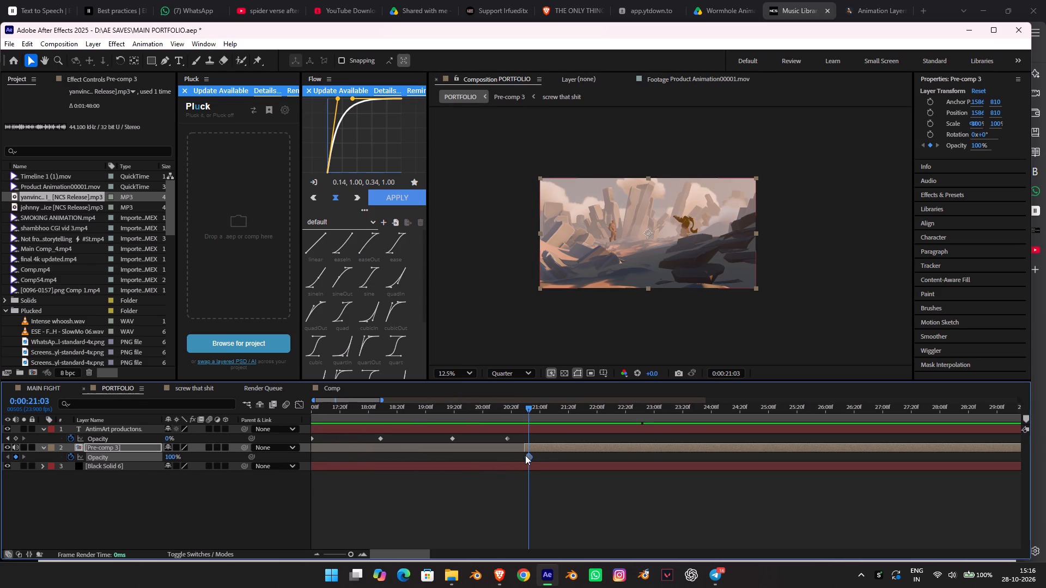
pyautogui.moveTo(528, 455); pyautogui.dragTo(552, 455)
pyautogui.click(524, 406)
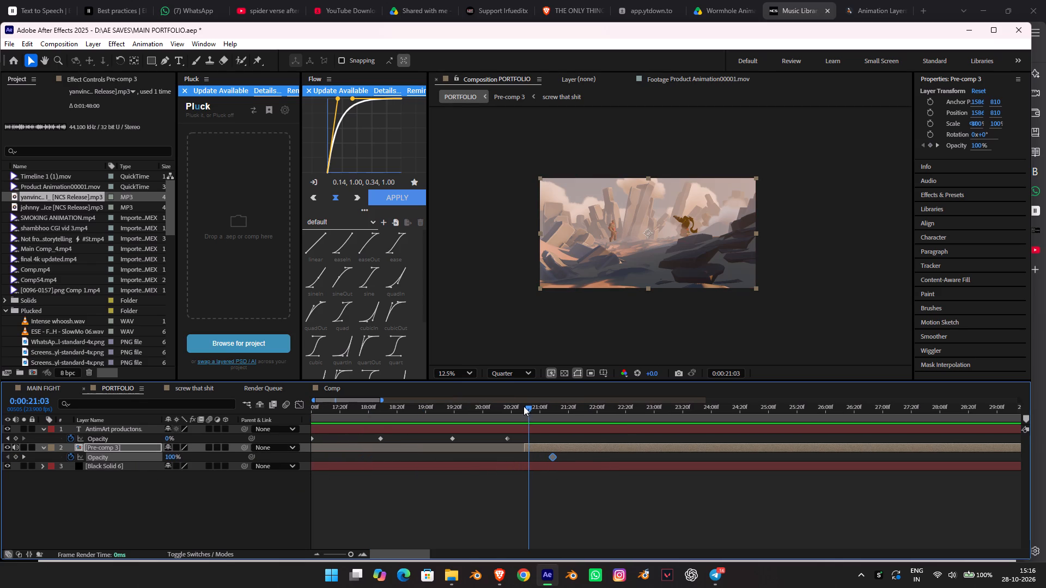
pyautogui.moveTo(165, 457); pyautogui.dragTo(50, 440)
pyautogui.press('space')
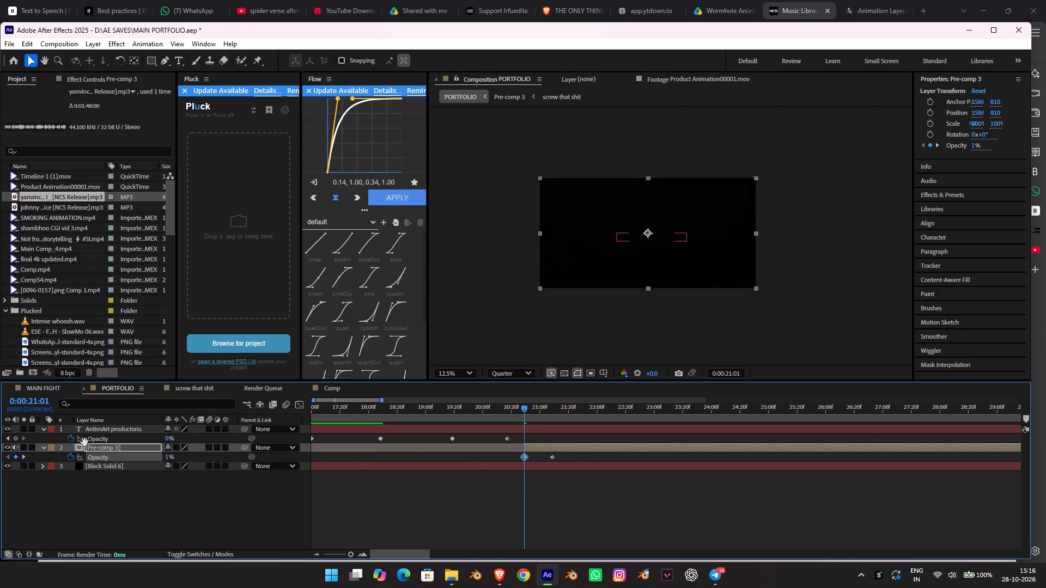
pyautogui.press('space')
pyautogui.click(502, 408)
pyautogui.press('space')
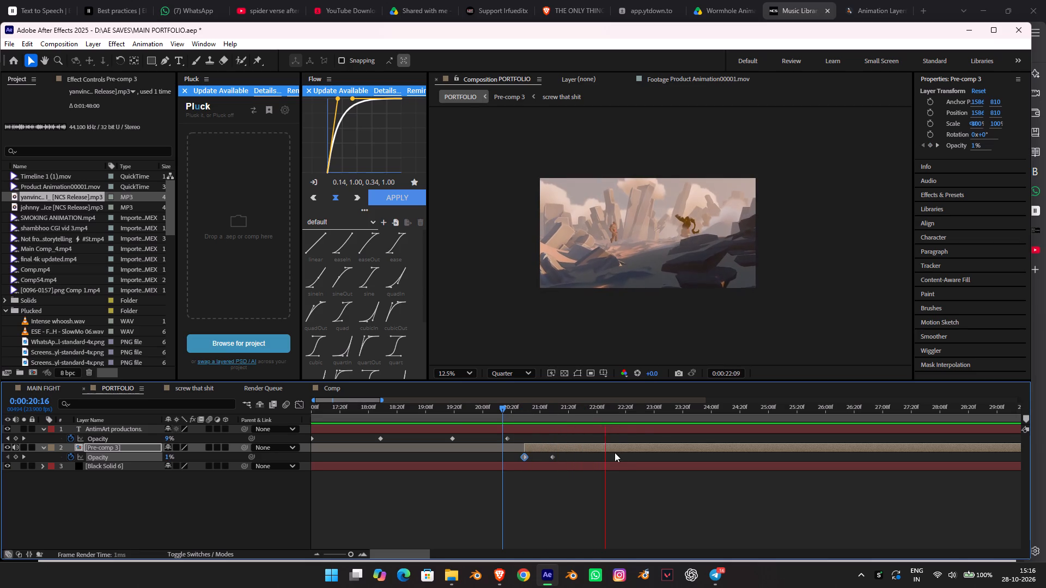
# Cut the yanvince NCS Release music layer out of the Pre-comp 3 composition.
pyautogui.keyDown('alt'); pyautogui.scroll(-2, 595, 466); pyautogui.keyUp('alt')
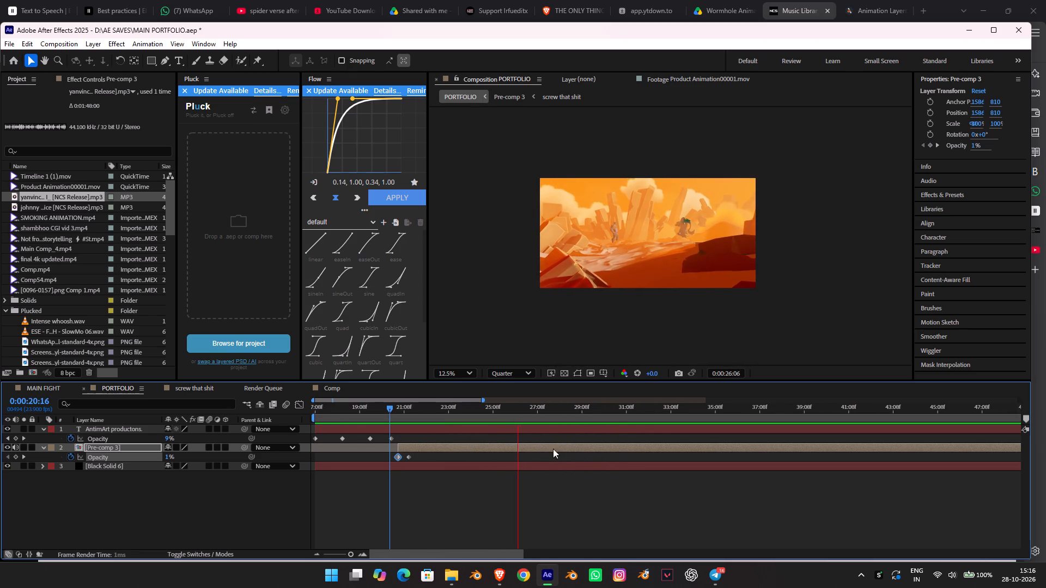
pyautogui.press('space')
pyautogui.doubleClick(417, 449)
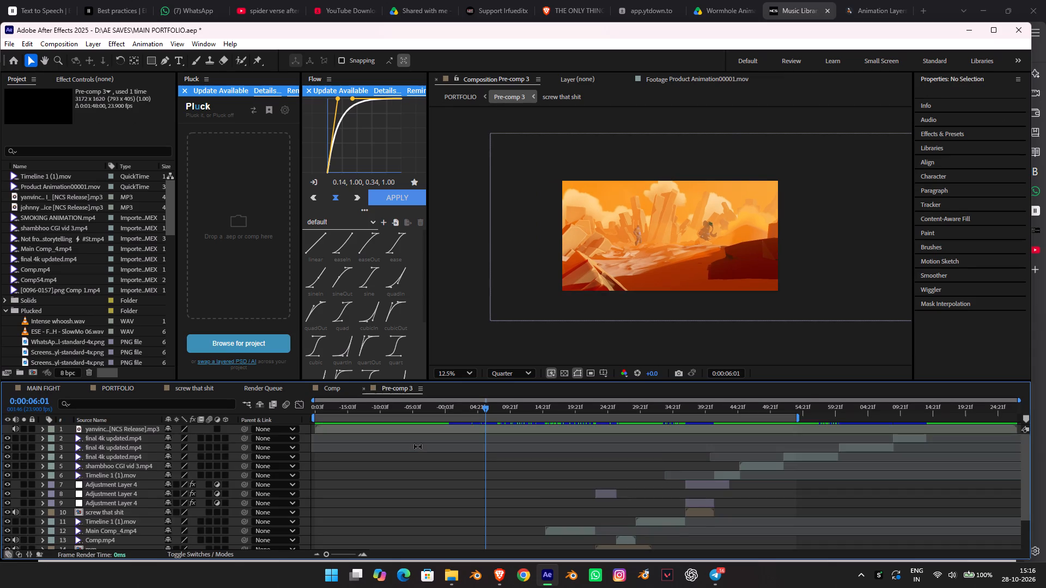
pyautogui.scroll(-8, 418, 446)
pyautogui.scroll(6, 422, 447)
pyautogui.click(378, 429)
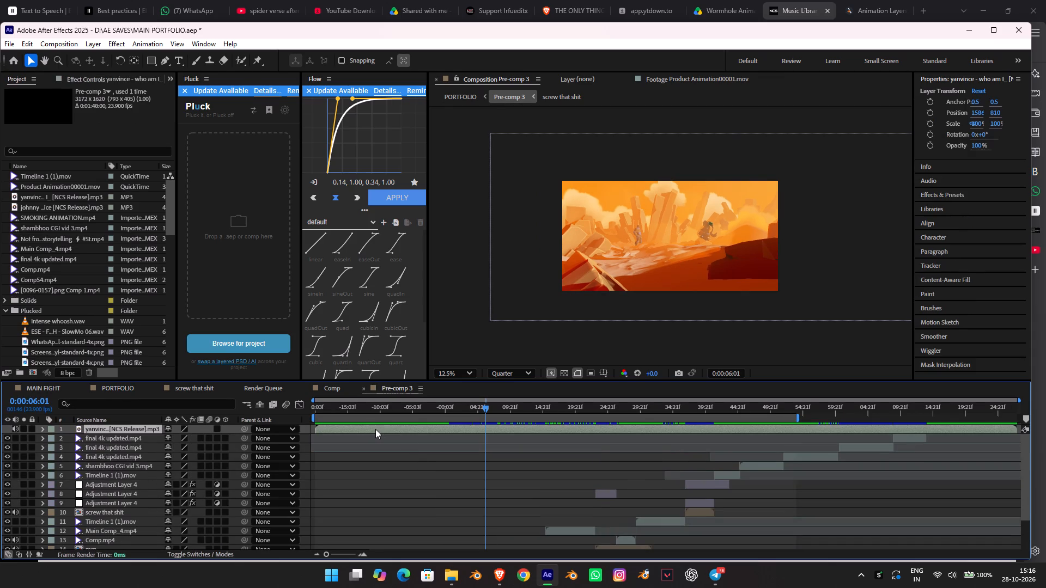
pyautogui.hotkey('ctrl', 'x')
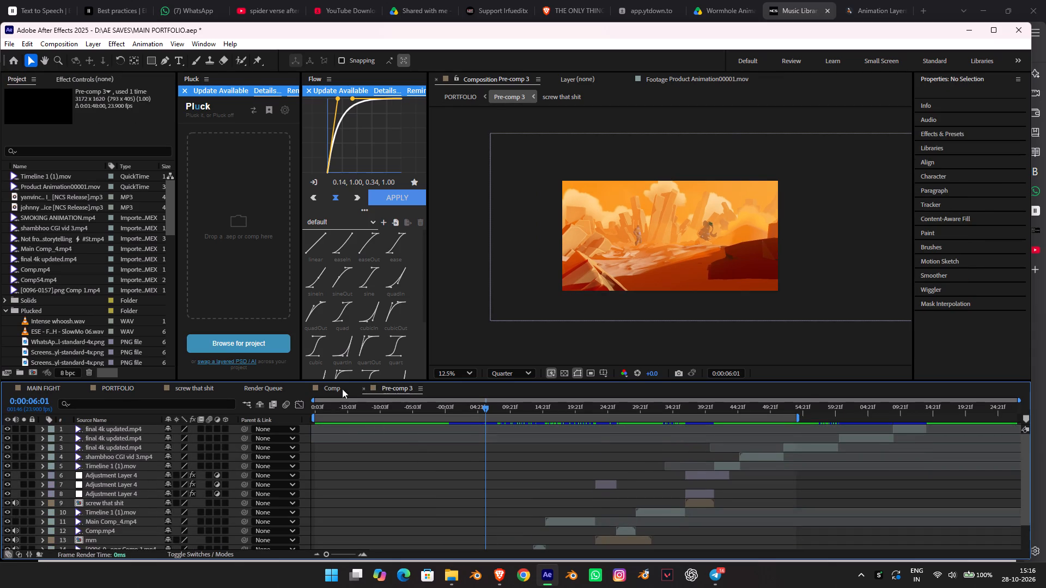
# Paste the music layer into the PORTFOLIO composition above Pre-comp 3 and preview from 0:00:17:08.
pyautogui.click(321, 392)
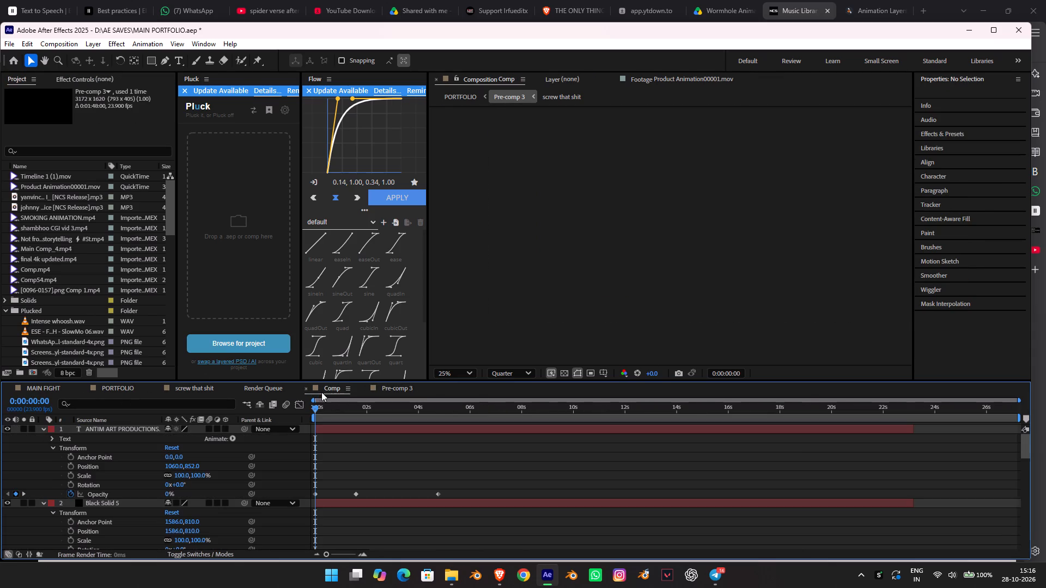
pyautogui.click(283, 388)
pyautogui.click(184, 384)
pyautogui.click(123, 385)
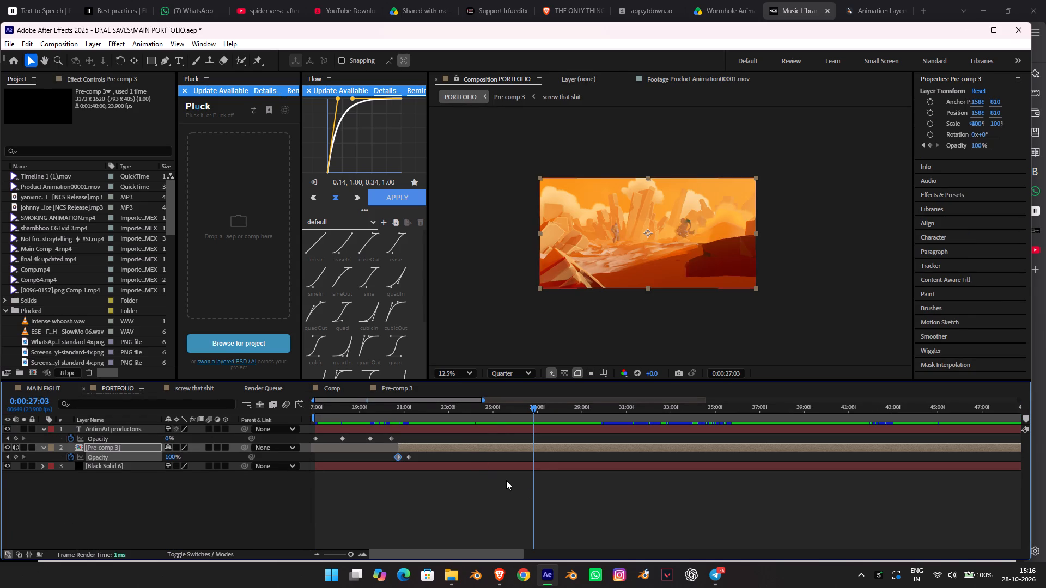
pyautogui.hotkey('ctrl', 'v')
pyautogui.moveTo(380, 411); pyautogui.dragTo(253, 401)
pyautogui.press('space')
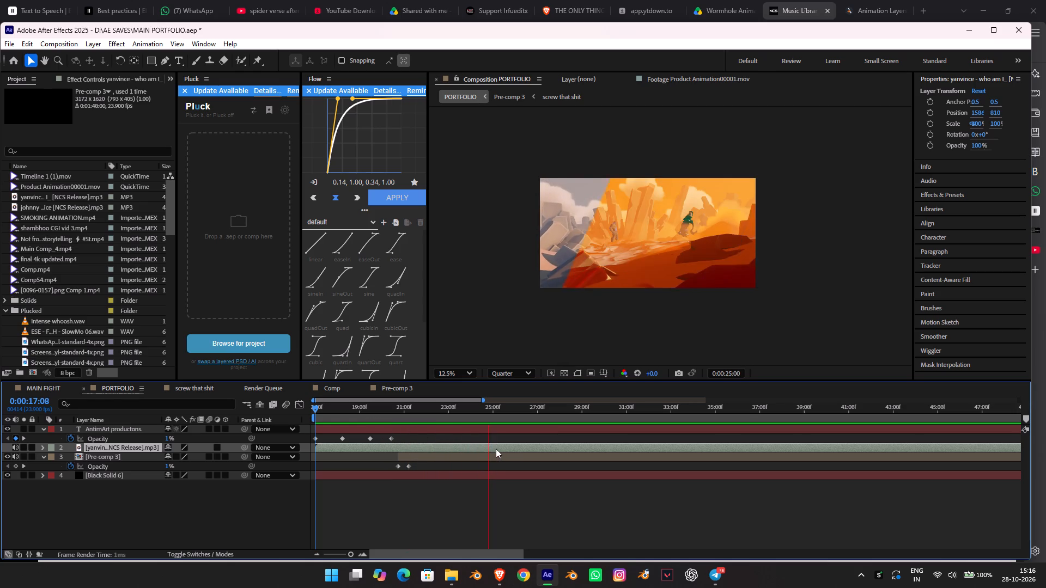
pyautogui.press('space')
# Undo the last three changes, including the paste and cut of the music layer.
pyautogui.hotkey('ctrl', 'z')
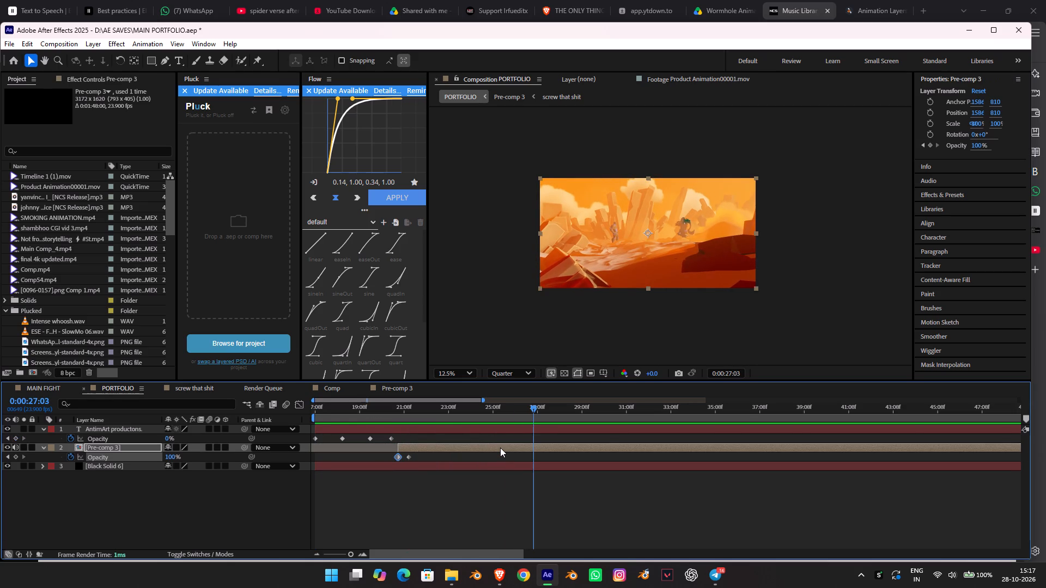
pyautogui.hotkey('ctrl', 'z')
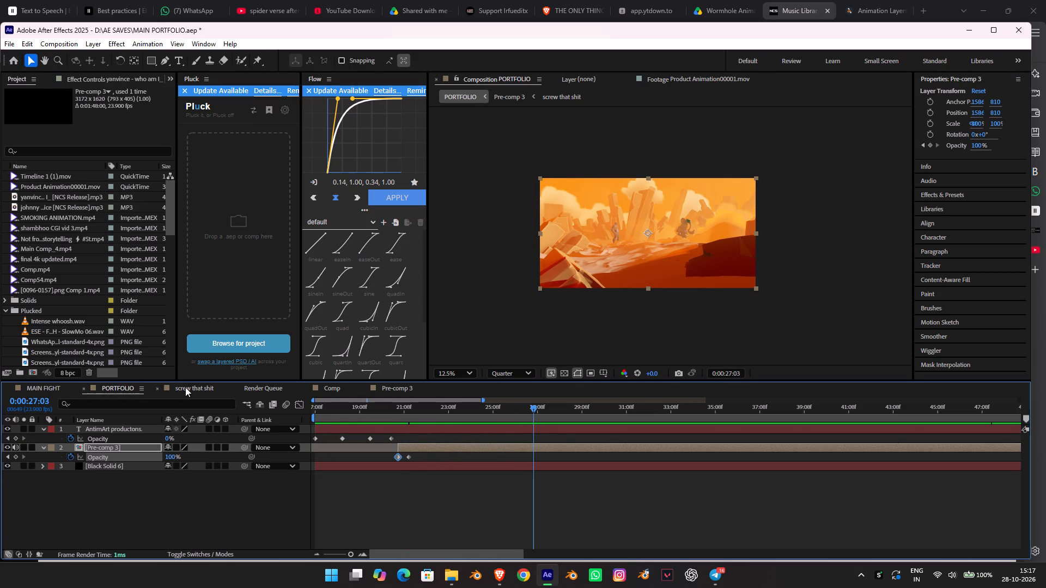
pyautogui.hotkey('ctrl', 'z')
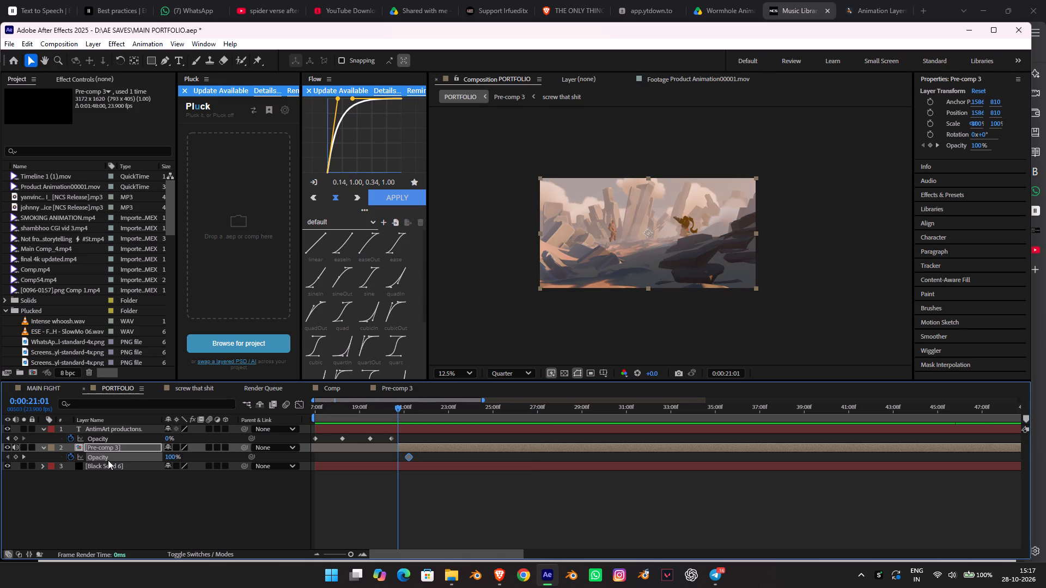
# Set the Pre-comp 3 layer's opacity to 1% at 0:00:21:01 in PORTFOLIO and briefly preview the fade-in.
pyautogui.moveTo(166, 456); pyautogui.dragTo(0, 451)
pyautogui.press('space')
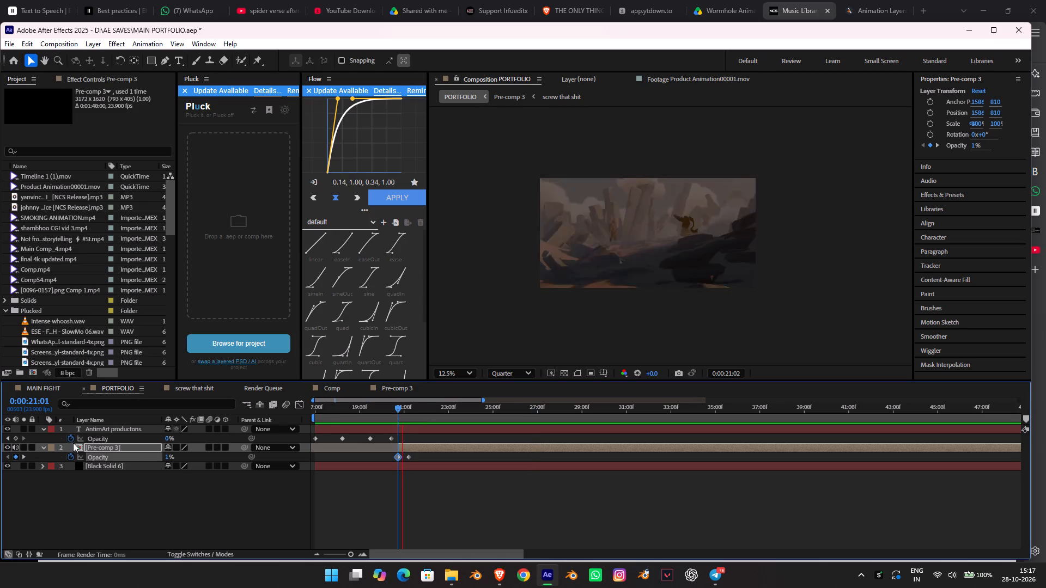
pyautogui.press('space')
# Open Pre-comp 3 and preview it from its start at -0:00:20:03, then from -0:00:01:11 where the footage begins.
pyautogui.moveTo(329, 384); pyautogui.dragTo(323, 384)
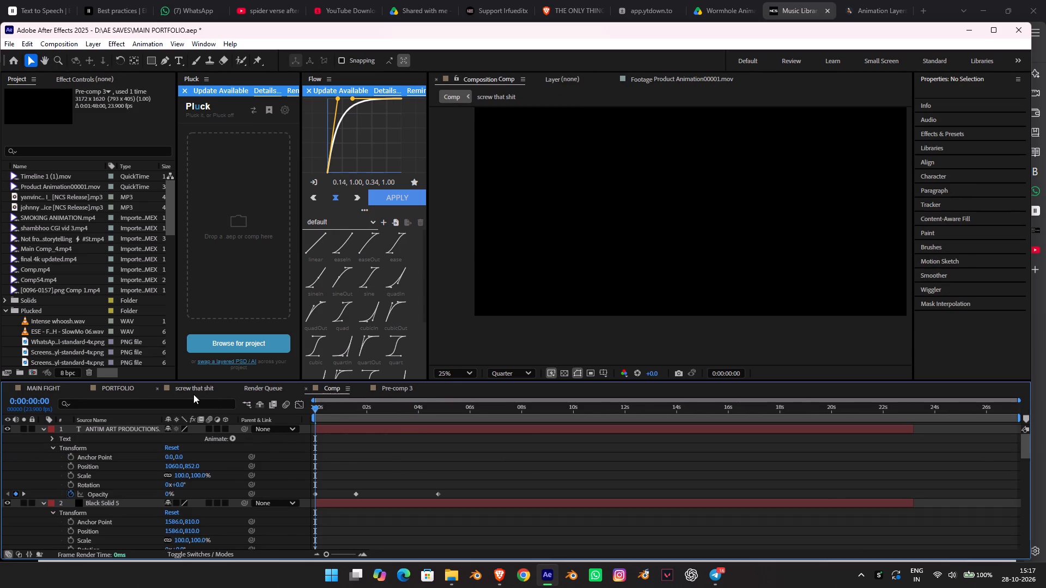
pyautogui.click(391, 385)
pyautogui.press('space')
pyautogui.press('space')
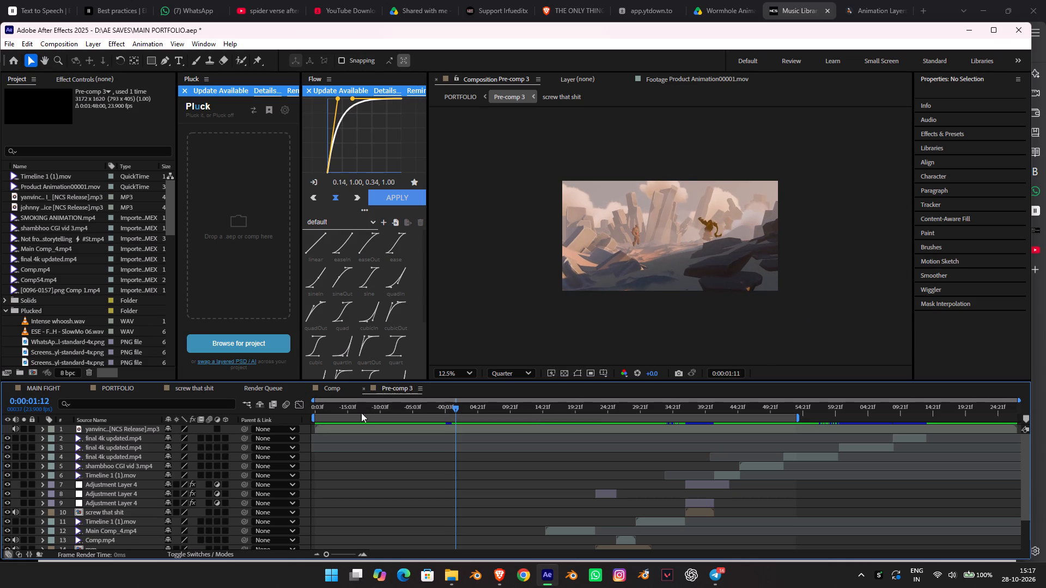
pyautogui.moveTo(359, 405); pyautogui.dragTo(220, 396)
pyautogui.press('space')
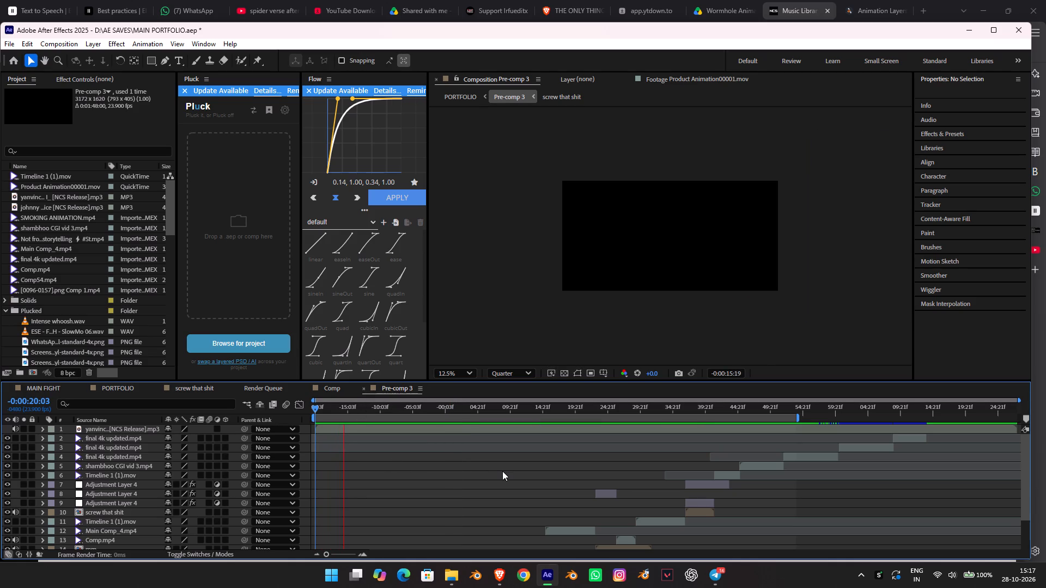
pyautogui.scroll(3, 502, 471)
pyautogui.scroll(-7, 502, 471)
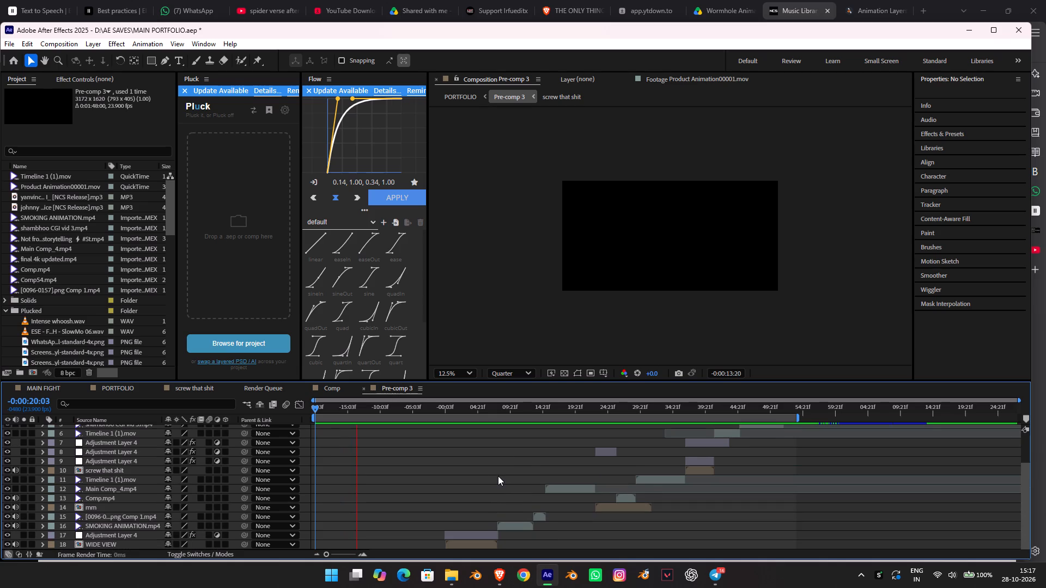
pyautogui.click(436, 408)
pyautogui.press('space')
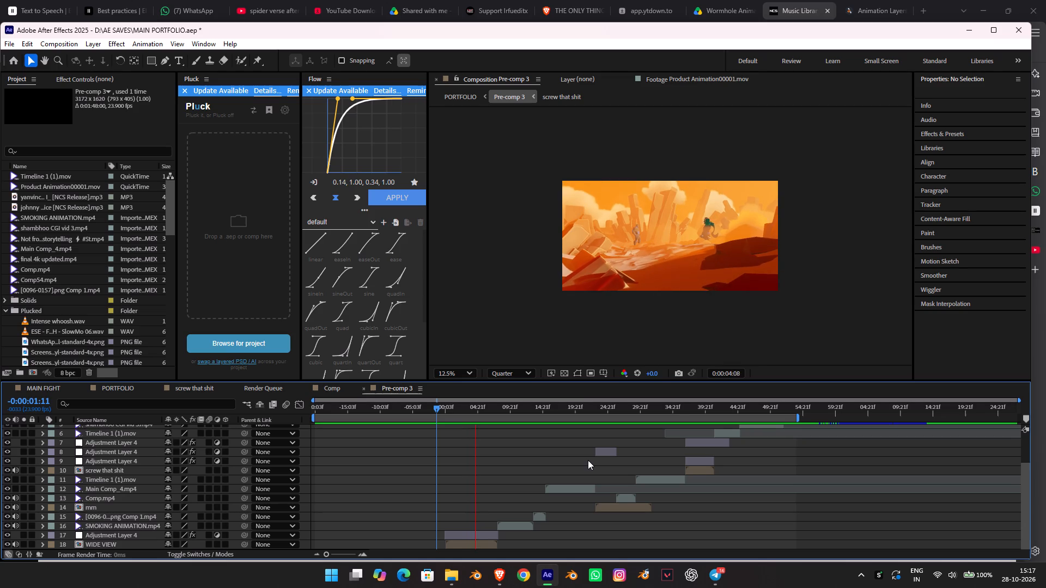
pyautogui.scroll(-5, 544, 483)
pyautogui.press('space')
# Select the music layer in Pre-comp 3 and check it by previewing from -0:00:20:03 and from -0:00:00:23.
pyautogui.scroll(8, 538, 486)
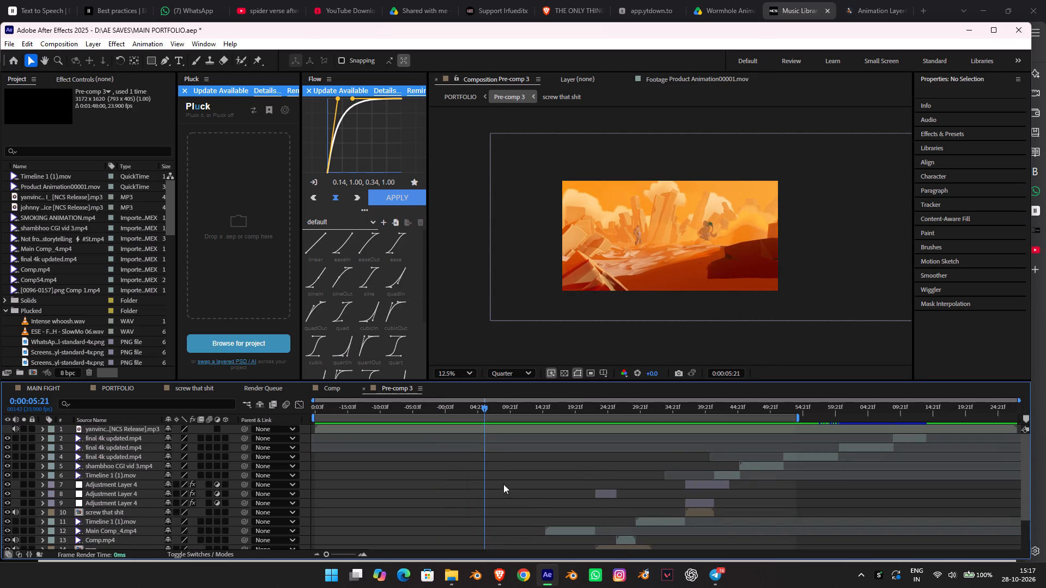
pyautogui.scroll(2, 503, 484)
pyautogui.click(415, 430)
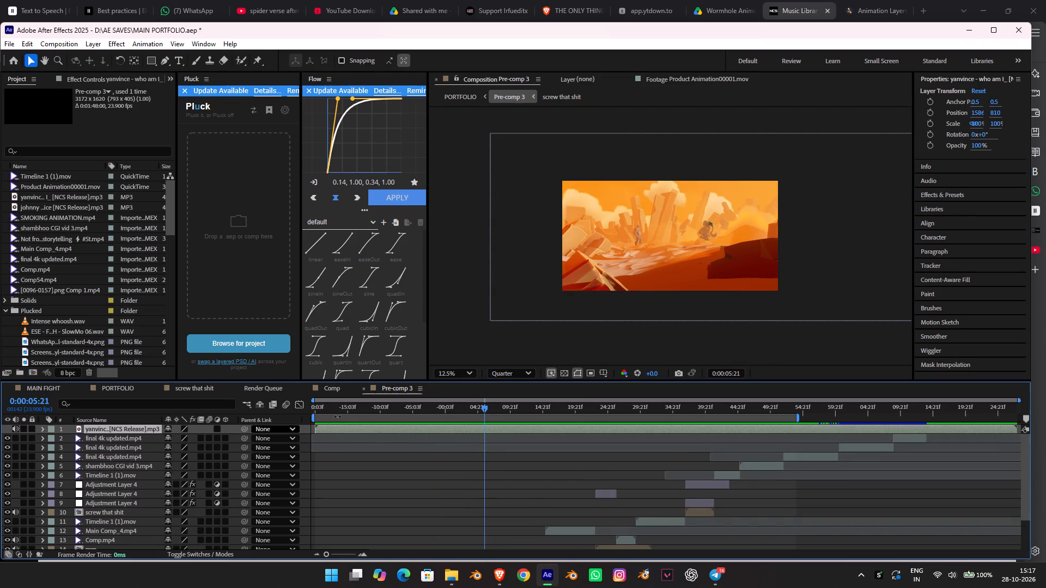
pyautogui.moveTo(403, 409); pyautogui.dragTo(447, 428)
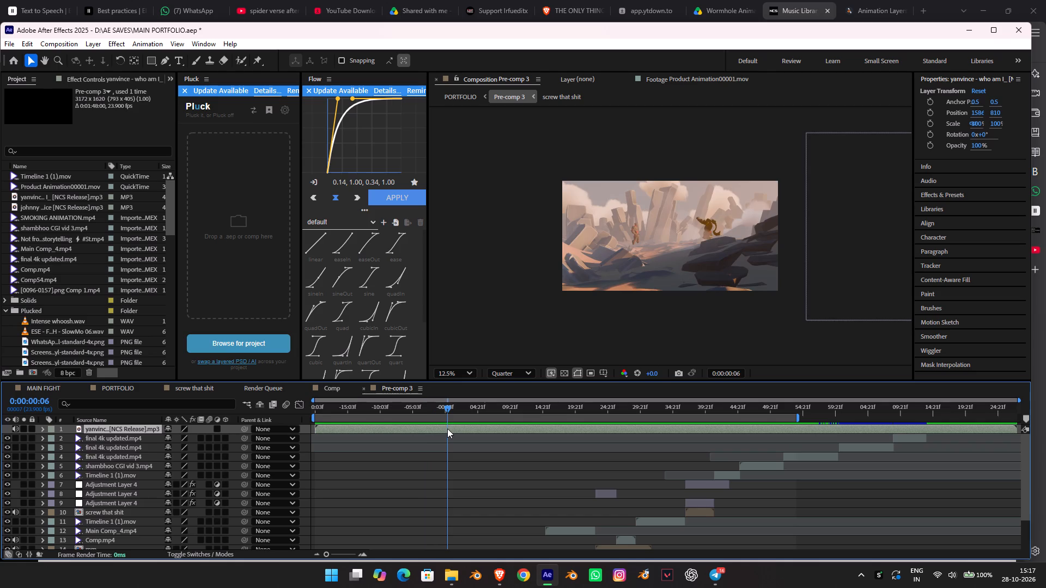
pyautogui.moveTo(447, 428); pyautogui.dragTo(253, 412)
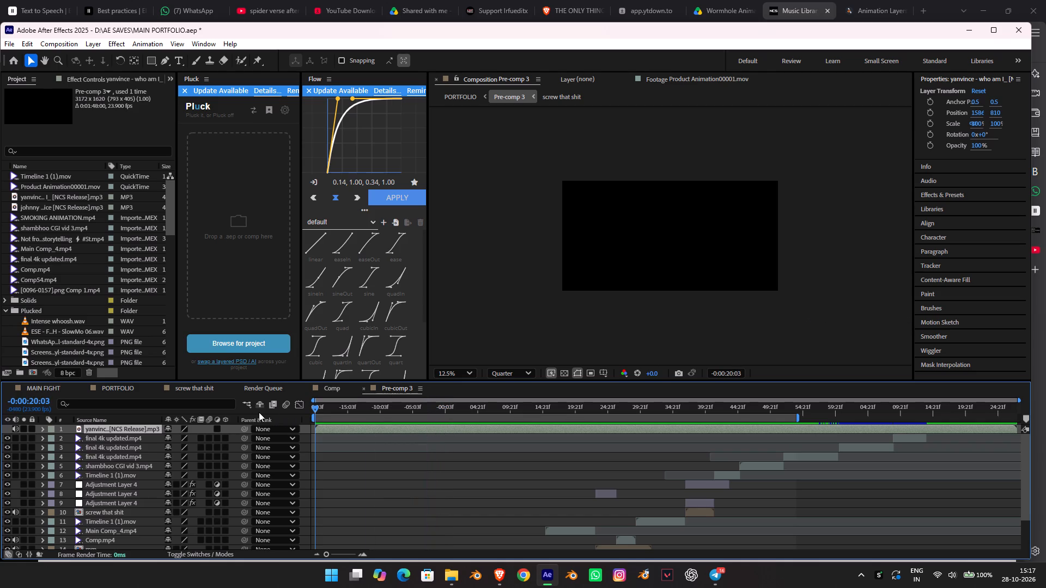
pyautogui.press('space')
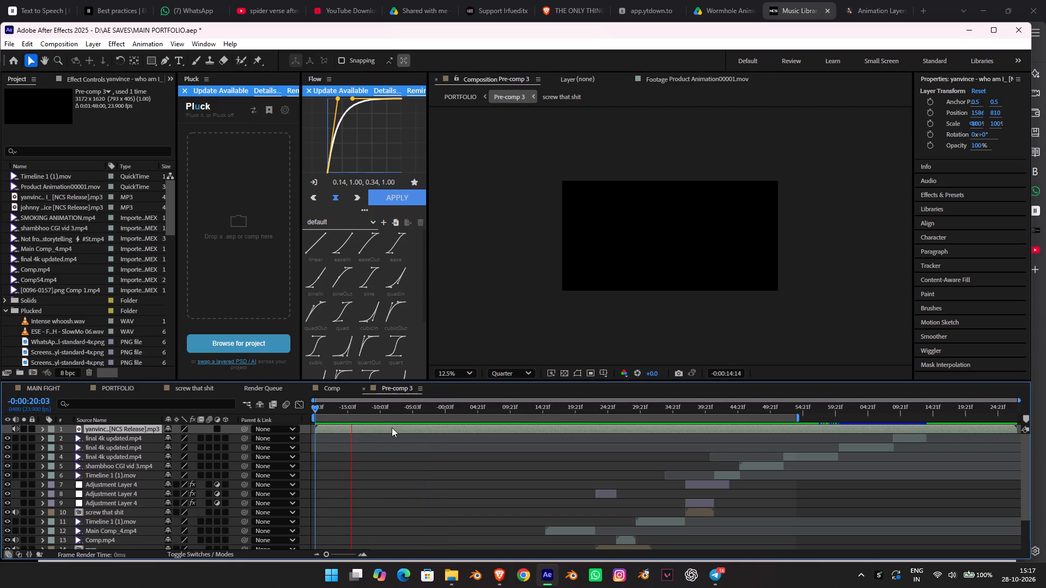
pyautogui.moveTo(439, 409); pyautogui.dragTo(451, 413)
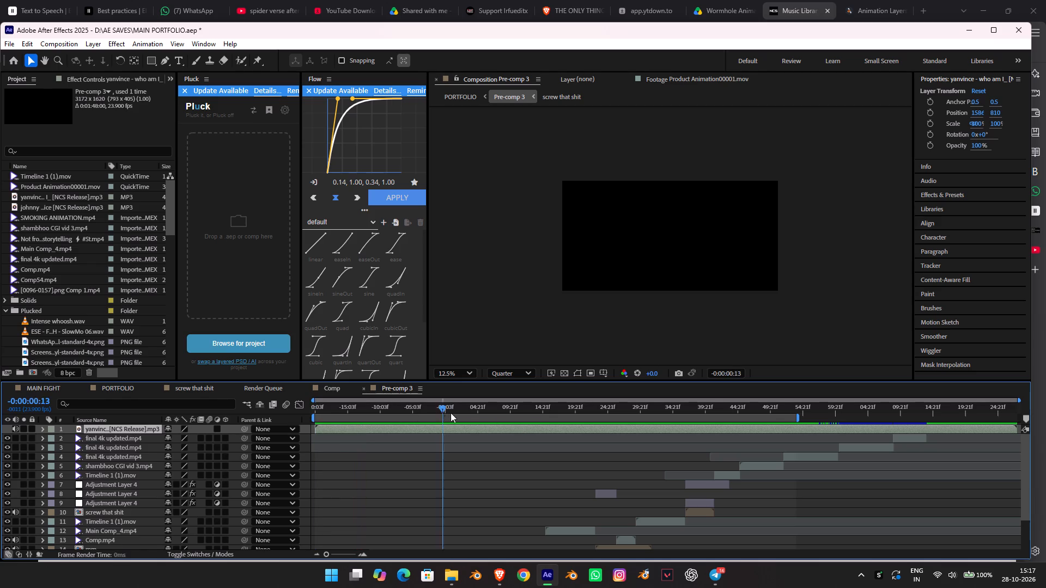
pyautogui.moveTo(451, 413); pyautogui.dragTo(440, 415)
pyautogui.press('space')
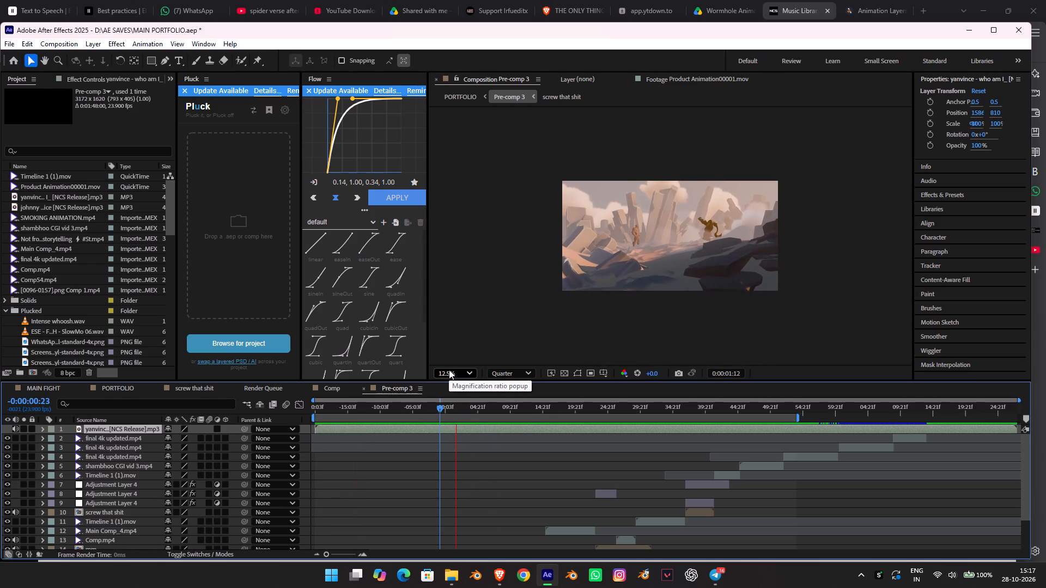
pyautogui.press('space')
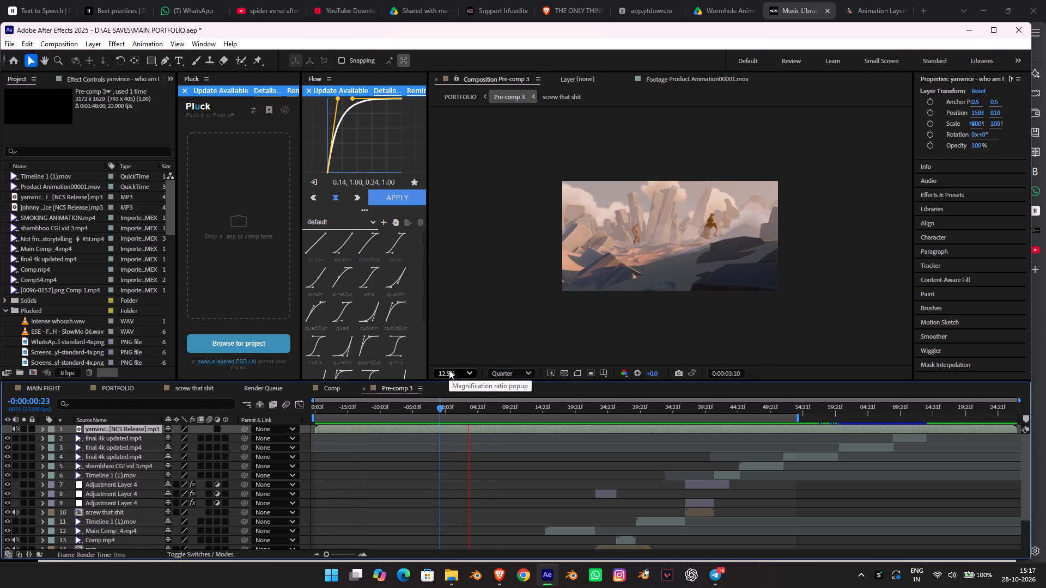
# Split the music layer in Pre-comp 3 at 0:00:00:00, where the WIDE VIEW footage begins.
pyautogui.scroll(-6, 492, 461)
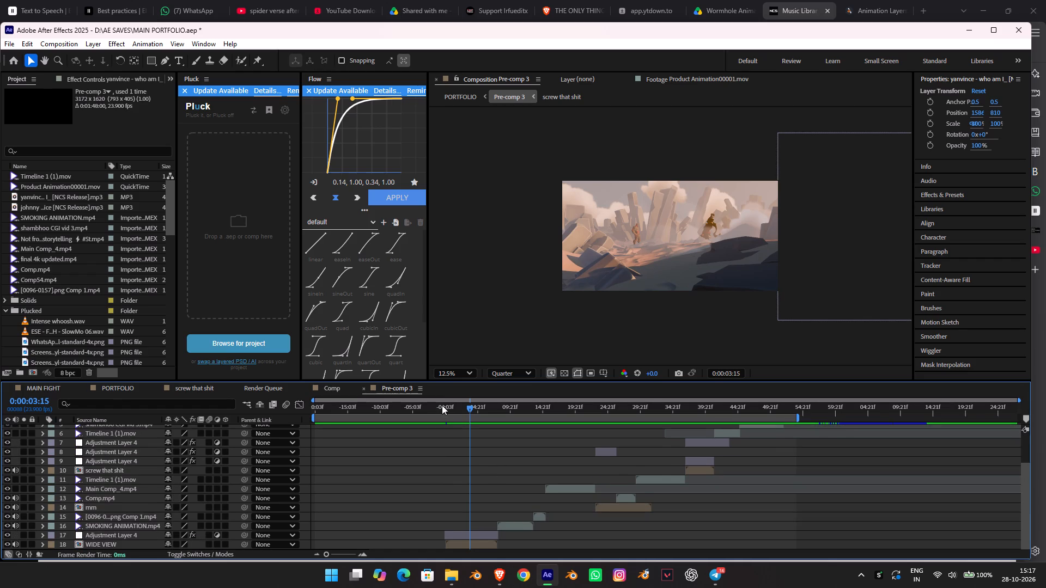
pyautogui.moveTo(429, 406); pyautogui.dragTo(445, 415)
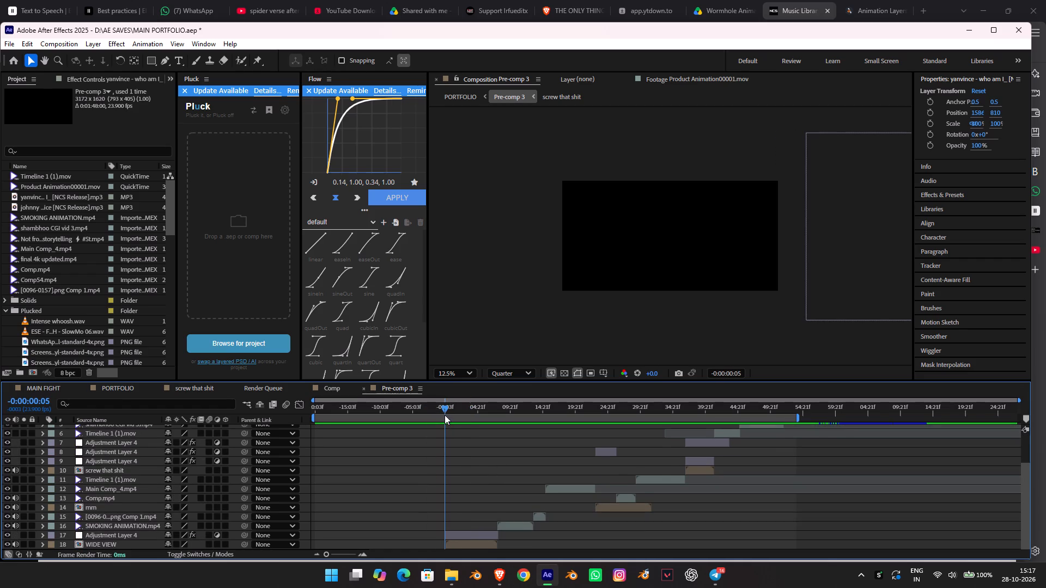
pyautogui.moveTo(445, 415); pyautogui.dragTo(446, 415)
pyautogui.keyDown('alt'); pyautogui.scroll(-2, 467, 481); pyautogui.keyUp('alt')
pyautogui.scroll(5, 459, 475)
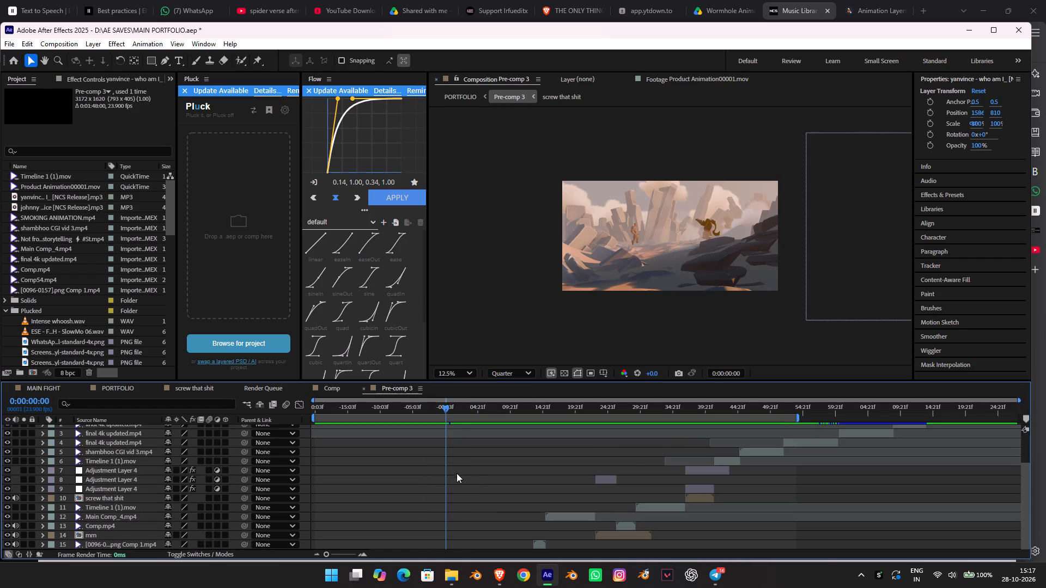
pyautogui.scroll(4, 457, 473)
pyautogui.click(457, 427)
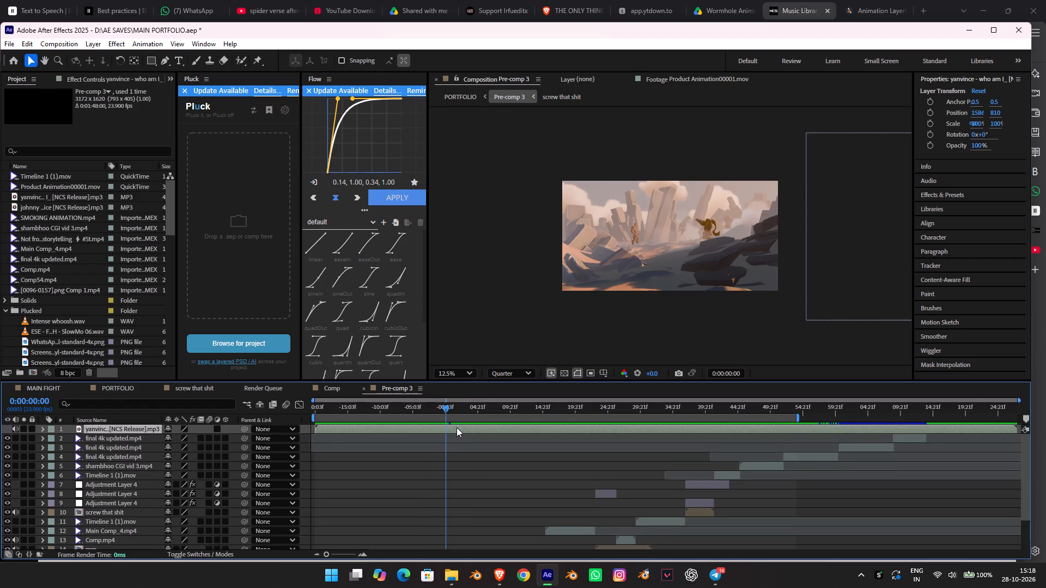
pyautogui.hotkey('ctrl', 'shift', 'd')
# Copy the second part of the split music layer and paste it into the PORTFOLIO composition.
pyautogui.click(467, 426)
pyautogui.hotkey('ctrl', 'c')
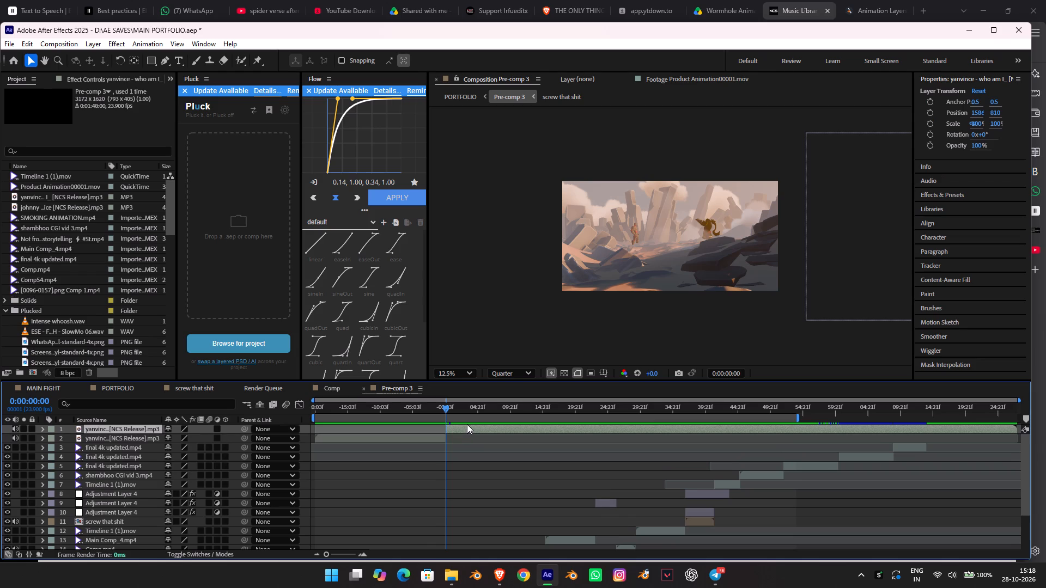
pyautogui.hotkey('ctrl', 'c')
pyautogui.click(106, 394)
pyautogui.hotkey('ctrl', 'v')
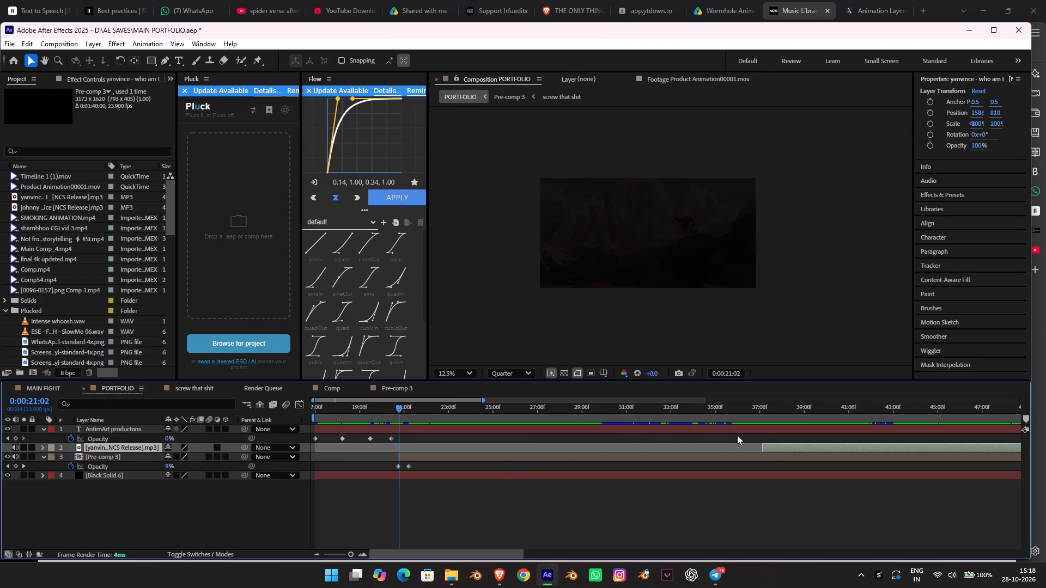
# Move the pasted music layer earlier so its audible part starts together with Pre-comp 3, and preview from 0:00:21:02.
pyautogui.moveTo(775, 447); pyautogui.dragTo(422, 475)
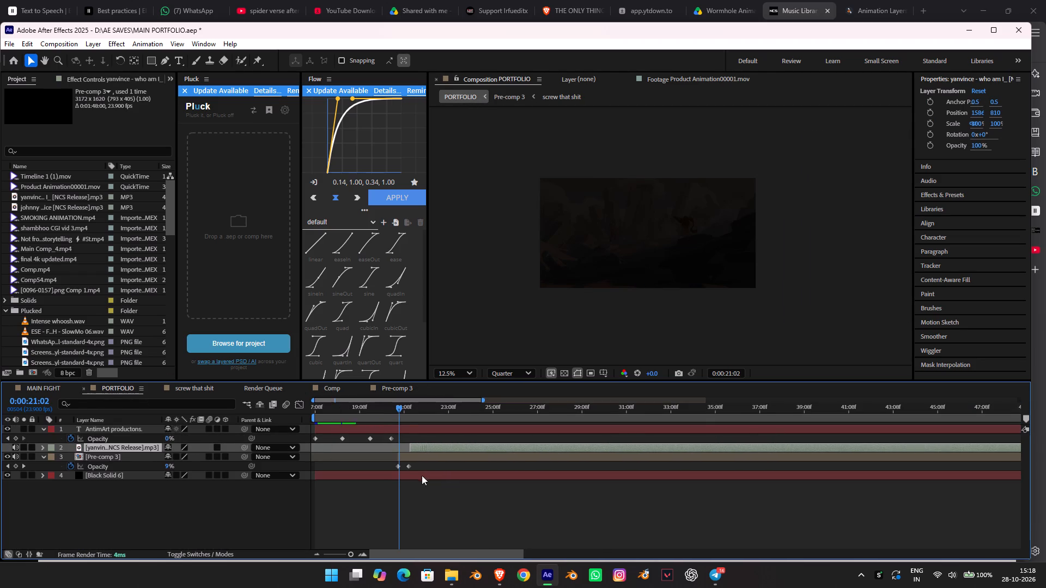
pyautogui.moveTo(422, 475); pyautogui.dragTo(410, 476)
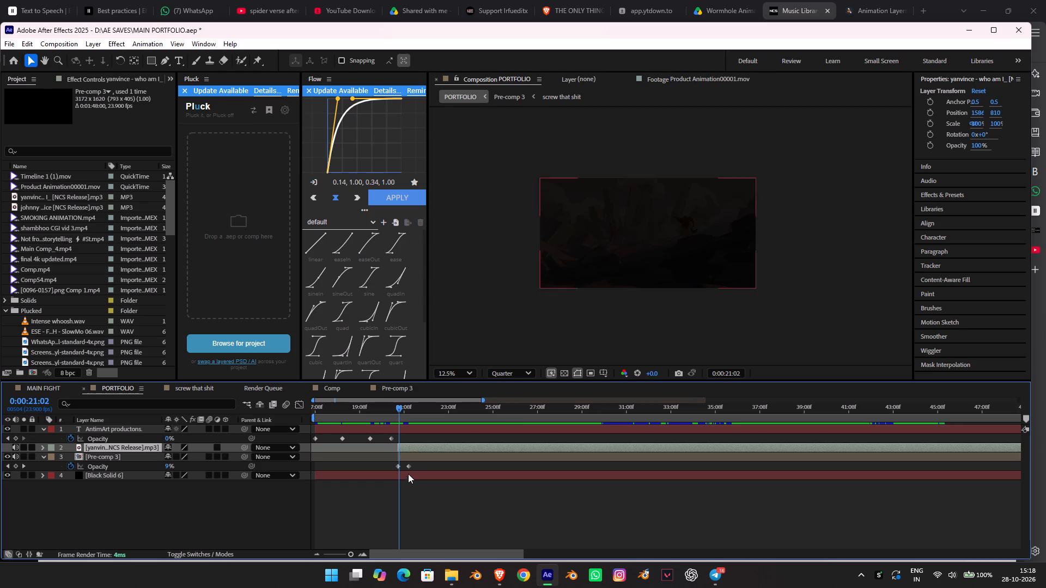
pyautogui.press('space')
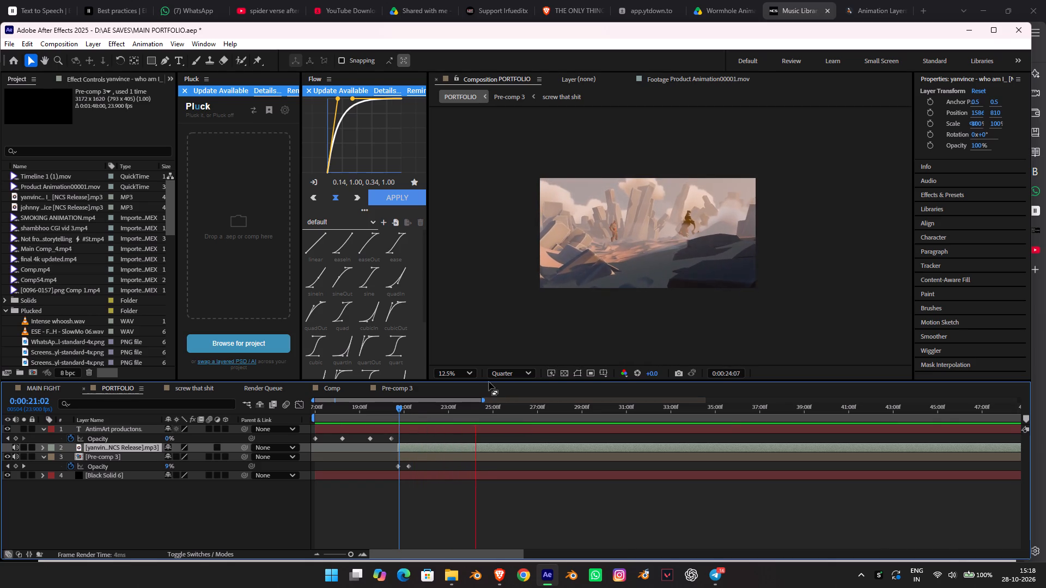
pyautogui.press('space')
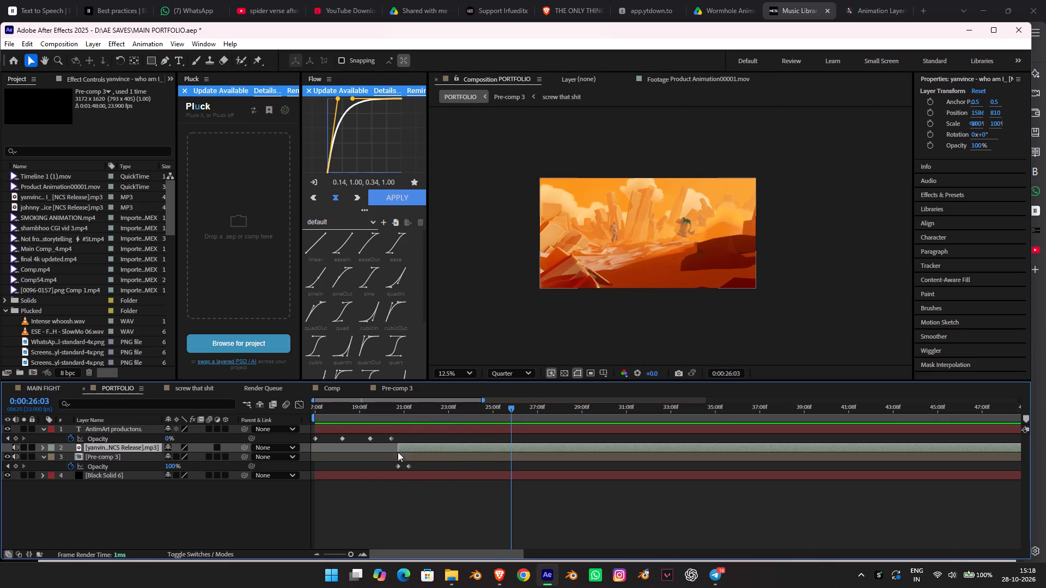
# Extend the start of the PORTFOLIO music layer back over the title intro and preview from 0:00:17:08.
pyautogui.moveTo(398, 450); pyautogui.dragTo(223, 439)
pyautogui.moveTo(330, 409); pyautogui.dragTo(264, 403)
pyautogui.press('space')
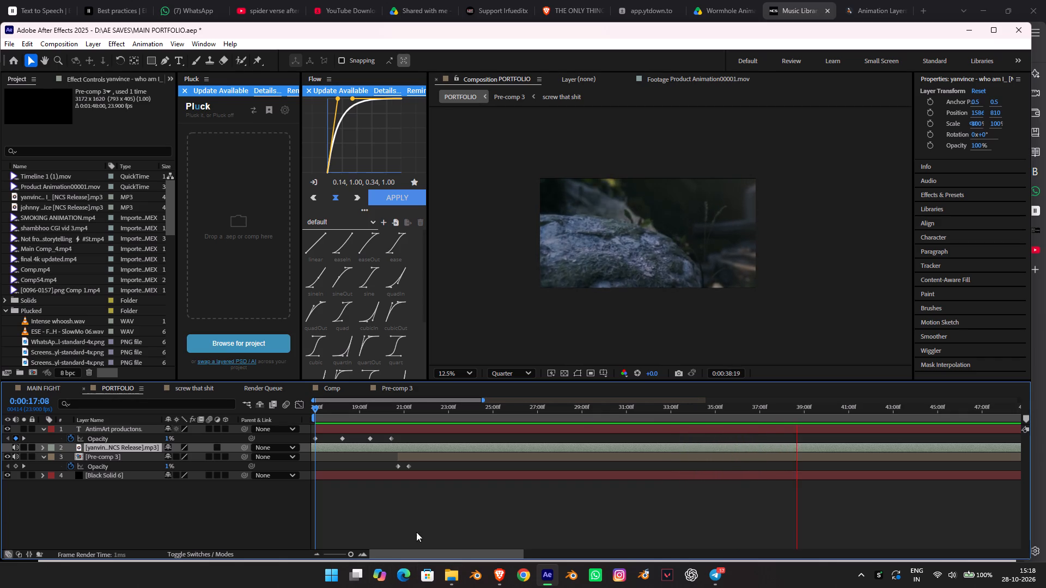
# Add a 0 dB Audio Levels keyframe to the PORTFOLIO music layer and place it at the end of Pre-comp 3's visible footage.
pyautogui.keyDown('alt'); pyautogui.scroll(-4, 603, 518); pyautogui.keyUp('alt')
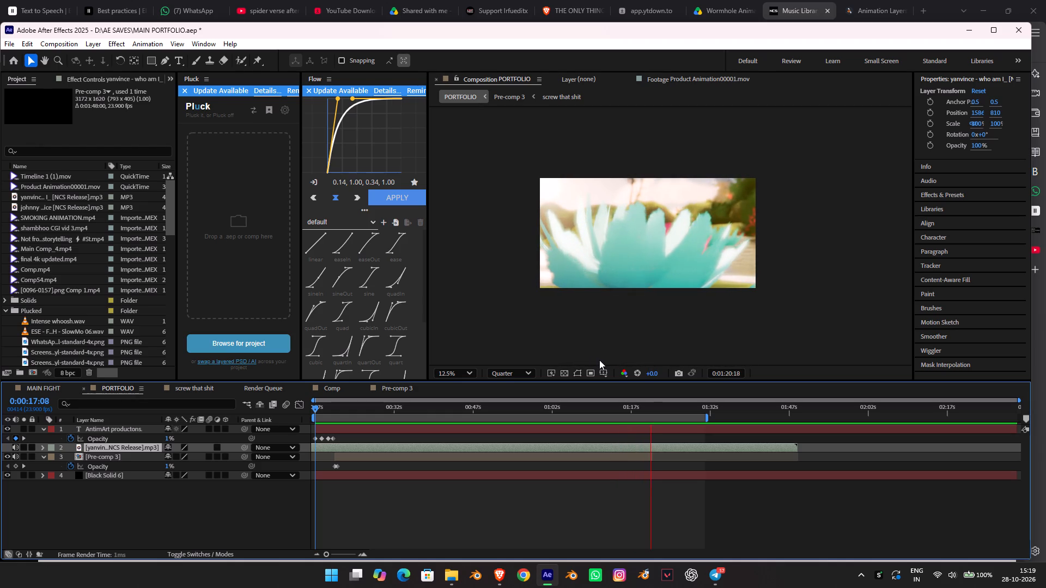
pyautogui.press('space')
pyautogui.press('space')
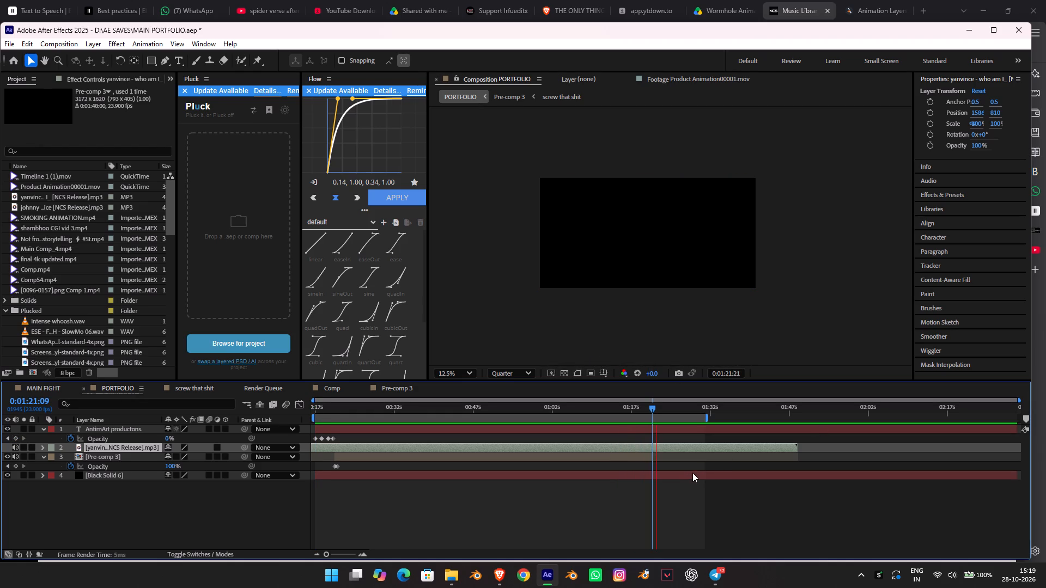
pyautogui.press('space')
pyautogui.keyDown('alt'); pyautogui.scroll(1, 671, 465); pyautogui.keyUp('alt')
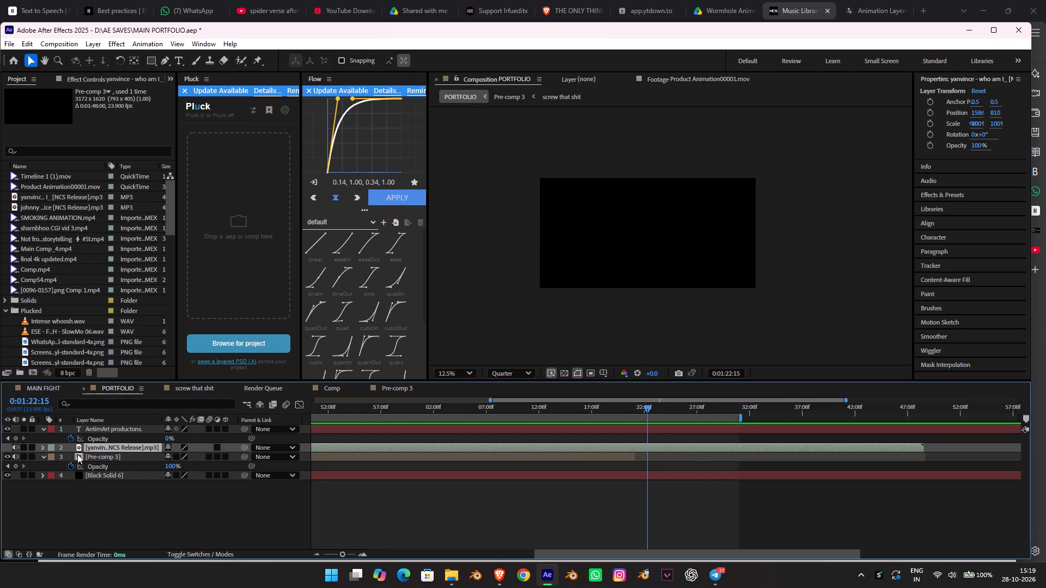
pyautogui.click(43, 446)
pyautogui.click(52, 457)
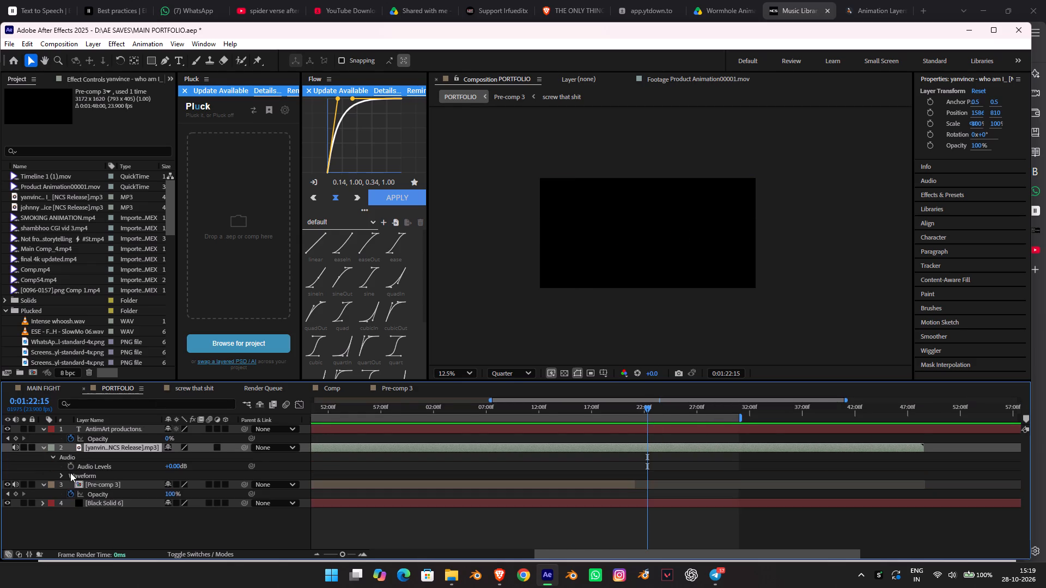
pyautogui.click(74, 467)
pyautogui.moveTo(647, 463); pyautogui.dragTo(635, 468)
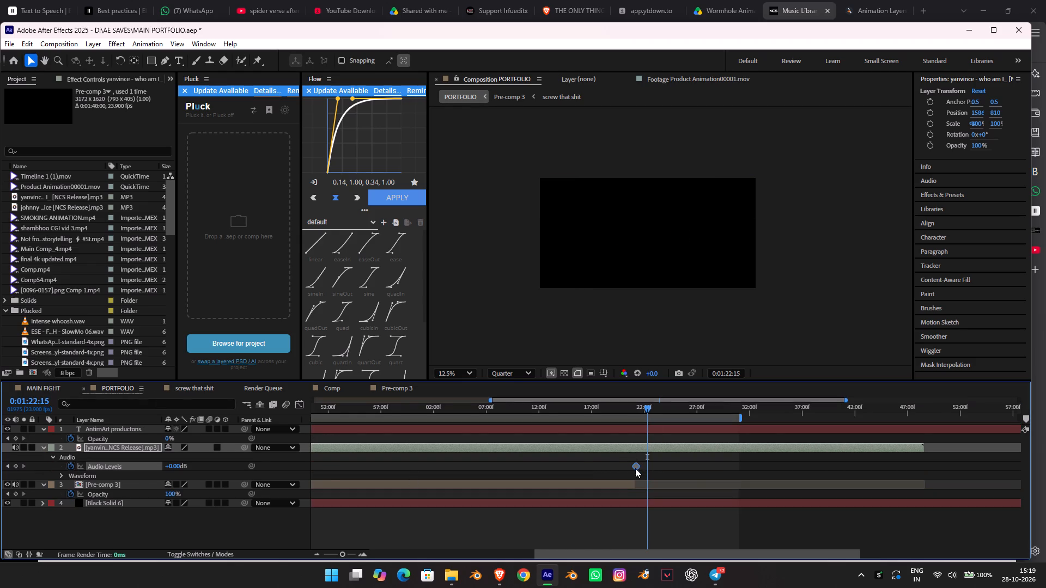
pyautogui.moveTo(635, 468); pyautogui.dragTo(634, 476)
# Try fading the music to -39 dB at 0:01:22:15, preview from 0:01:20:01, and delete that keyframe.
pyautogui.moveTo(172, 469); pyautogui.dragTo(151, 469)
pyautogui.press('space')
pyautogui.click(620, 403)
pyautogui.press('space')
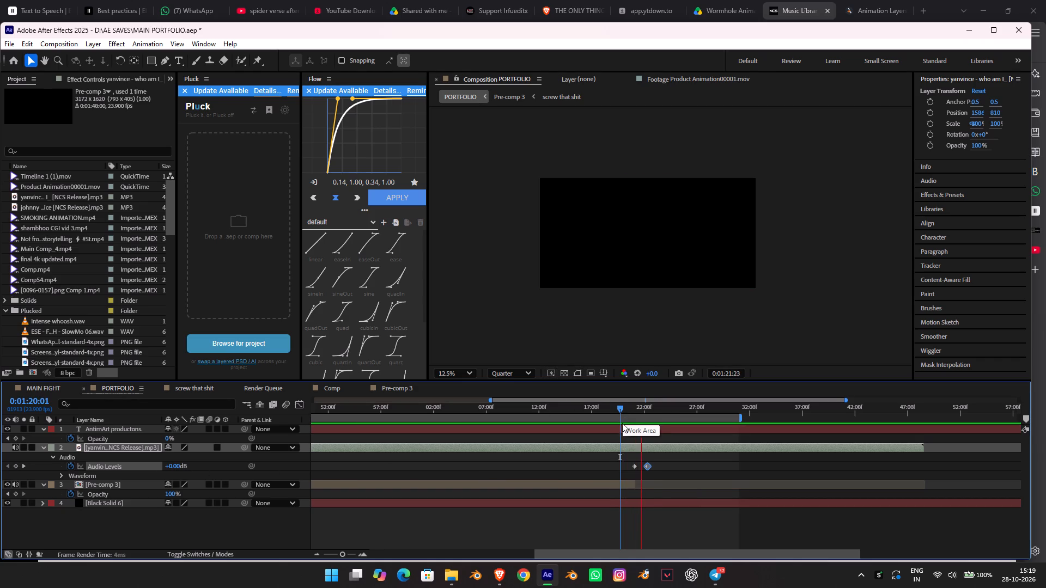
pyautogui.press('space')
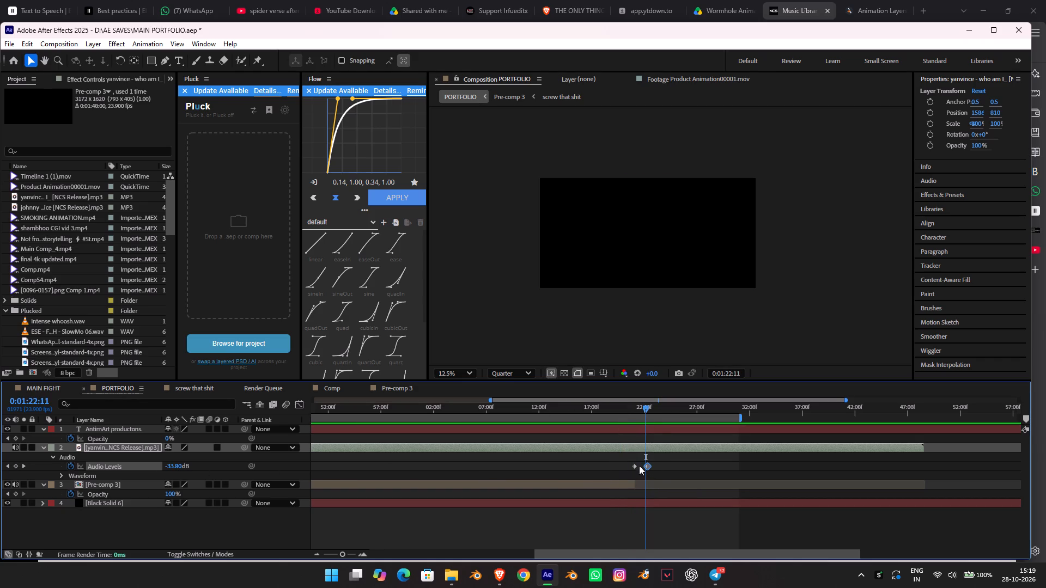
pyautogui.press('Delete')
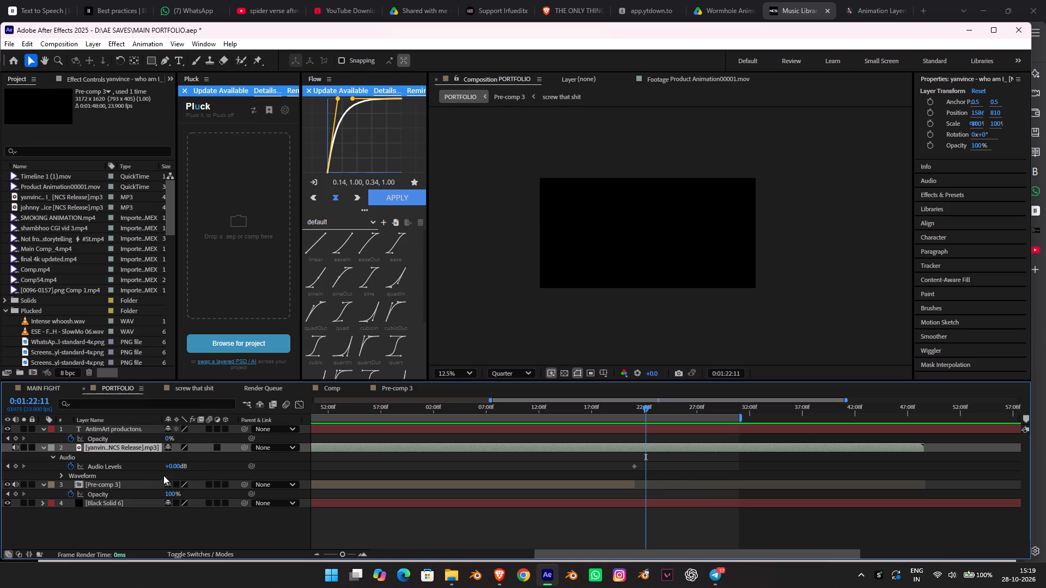
# Fade the music to -16 dB, spreading the two Audio Levels keyframes to before and after Pre-comp 3's visible end, and preview from 0:01:20:00.
pyautogui.moveTo(178, 469); pyautogui.dragTo(170, 470)
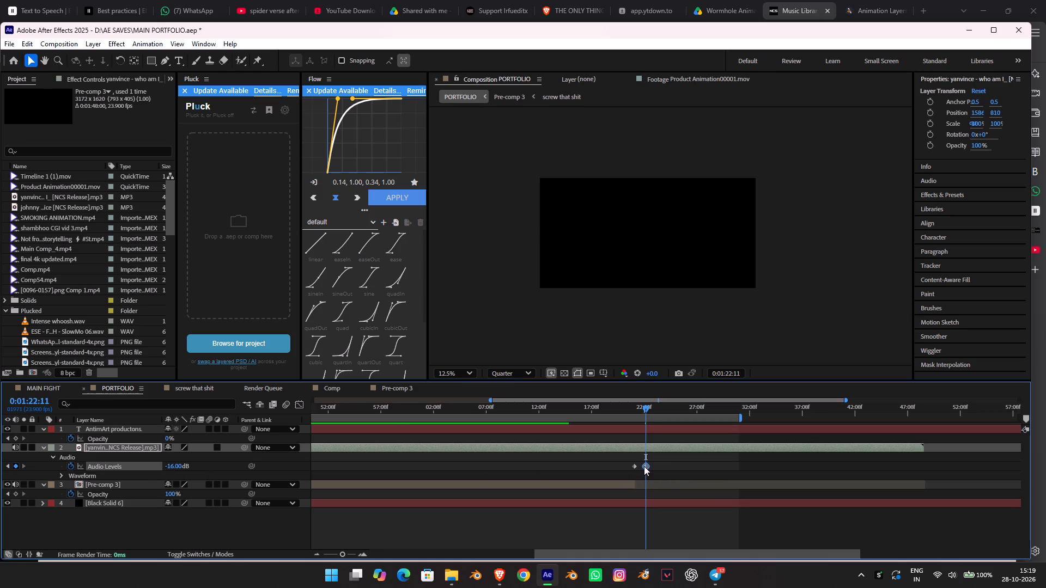
pyautogui.moveTo(645, 466); pyautogui.dragTo(657, 467)
pyautogui.moveTo(633, 467); pyautogui.dragTo(622, 467)
pyautogui.click(619, 407)
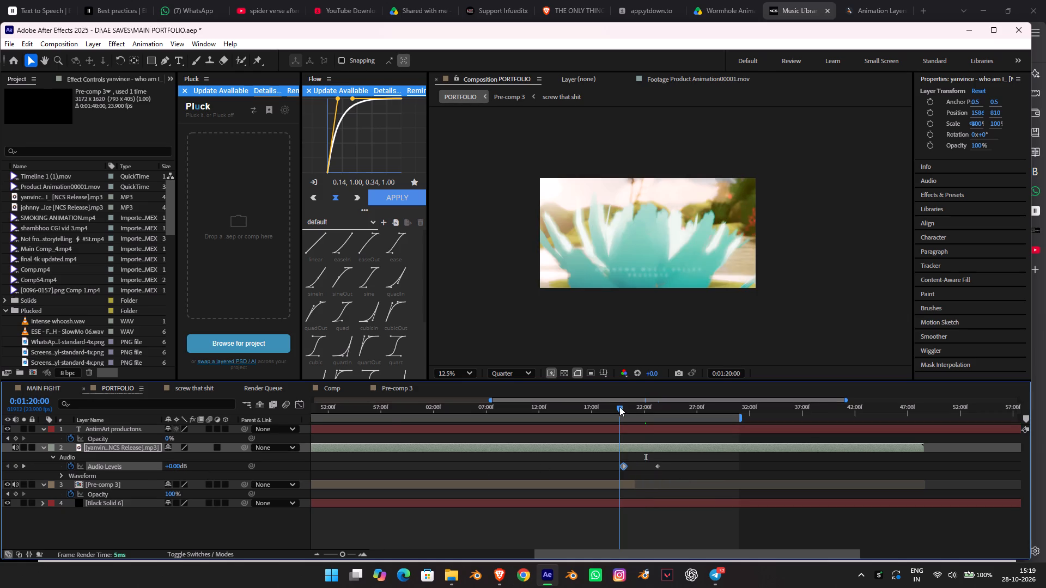
pyautogui.press('space')
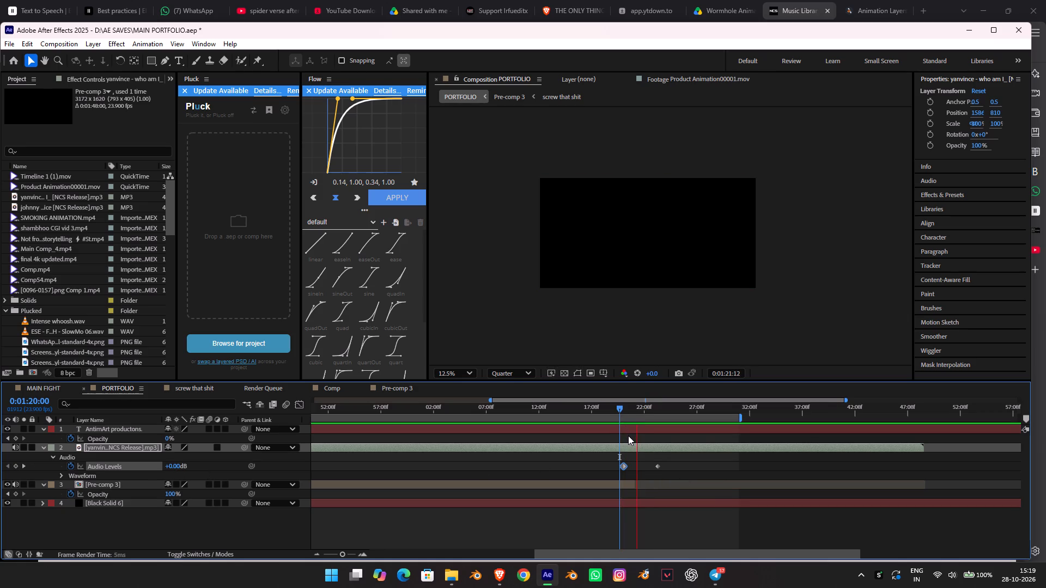
pyautogui.press('space')
pyautogui.press('space')
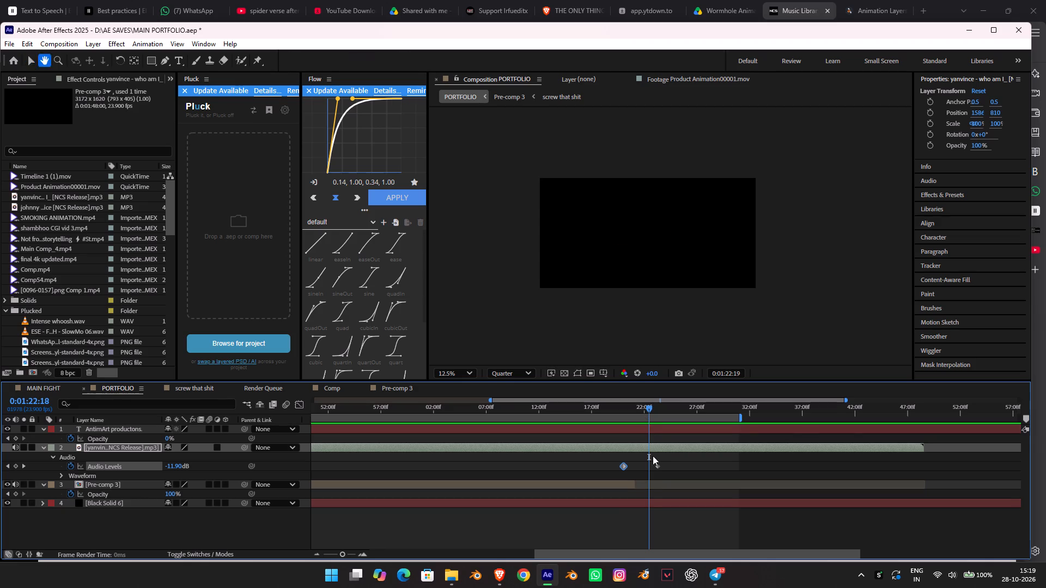
pyautogui.press('space')
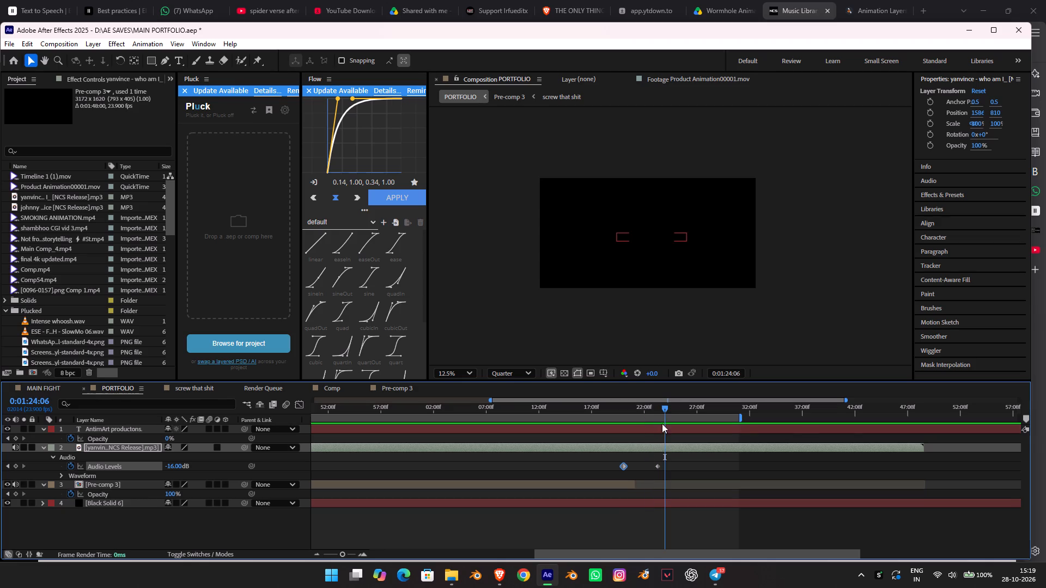
# Move the current time to 0:01:23:18, just after the last Audio Levels keyframe, and copy that timecode.
pyautogui.moveTo(665, 408); pyautogui.dragTo(659, 409)
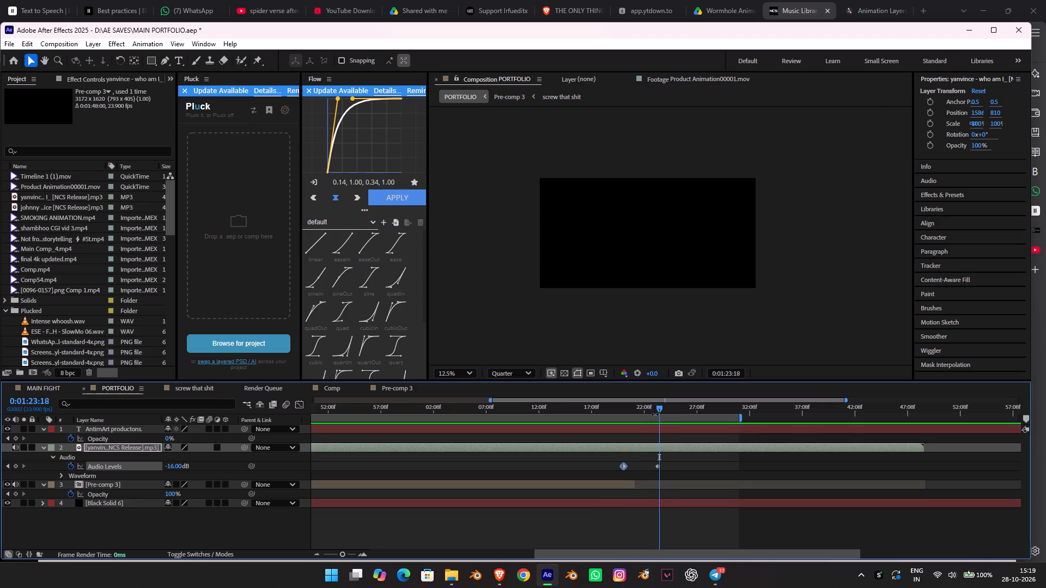
pyautogui.click(722, 367)
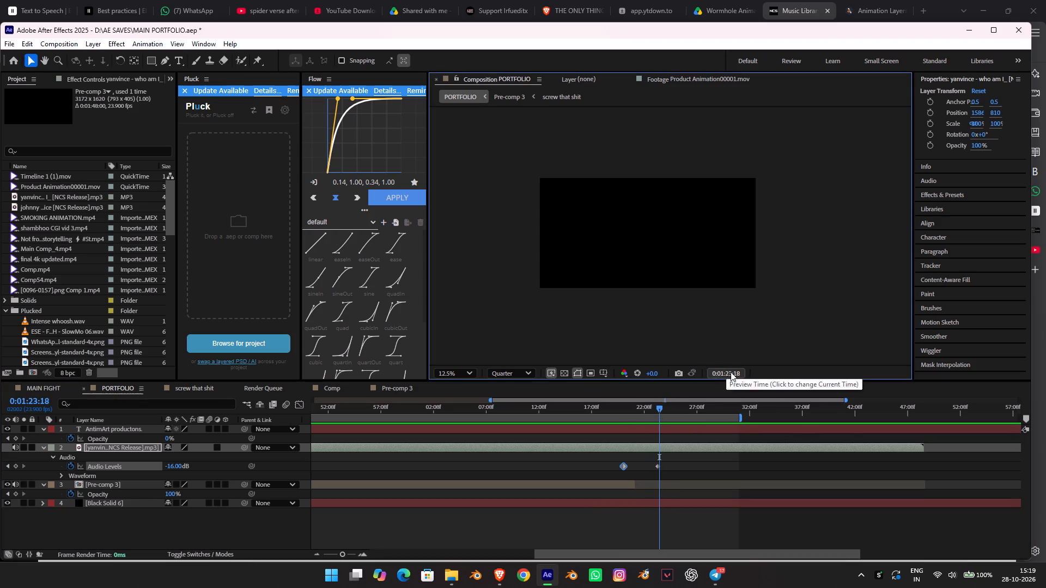
pyautogui.click(731, 372)
pyautogui.hotkey('ctrl', 'c')
pyautogui.hotkey('ctrl', 'c')
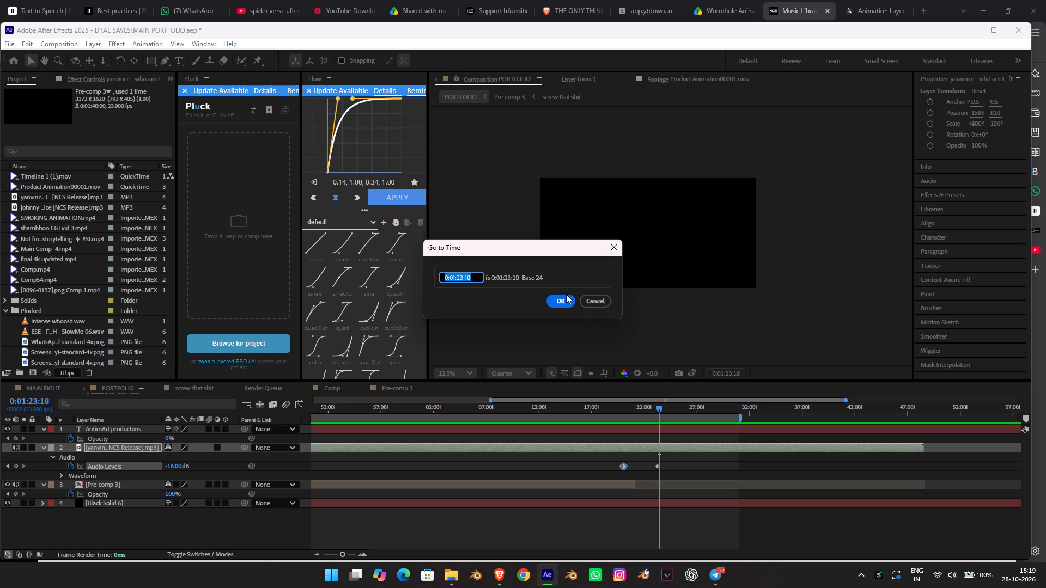
pyautogui.click(566, 297)
# Add the PORTFOLIO composition to the render queue.
pyautogui.click(169, 534)
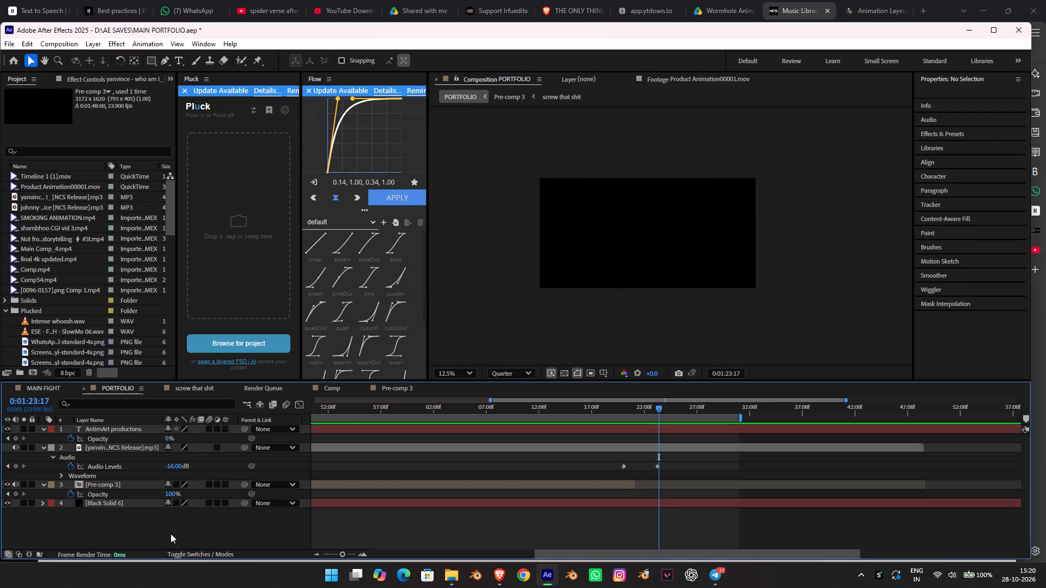
pyautogui.hotkey('ctrl', 'm')
pyautogui.scroll(-4, 131, 473)
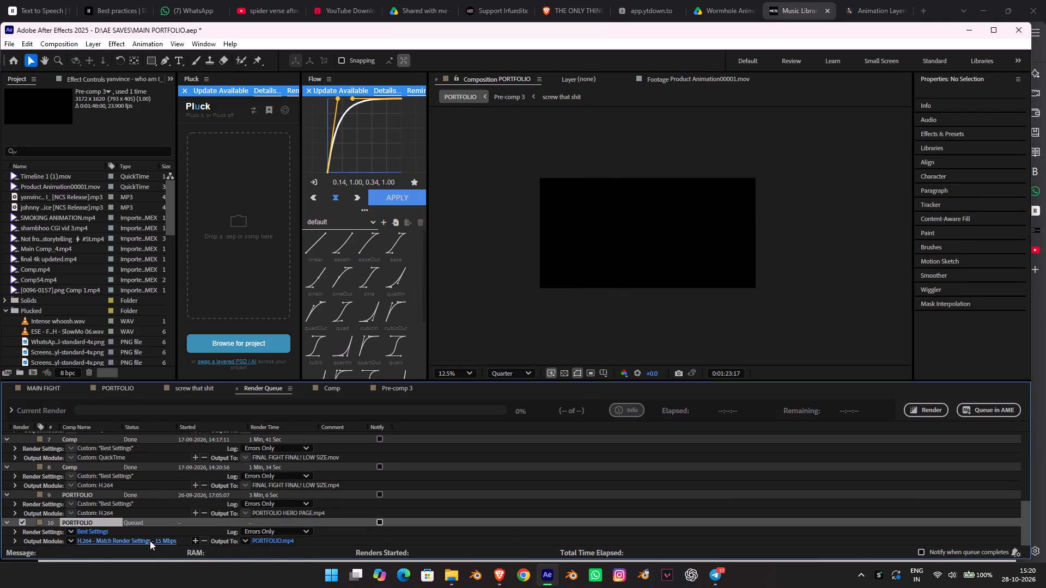
# Set a custom time span in the queued PORTFOLIO item's render settings, ending at the copied timecode 0:01:23:18.
pyautogui.click(96, 532)
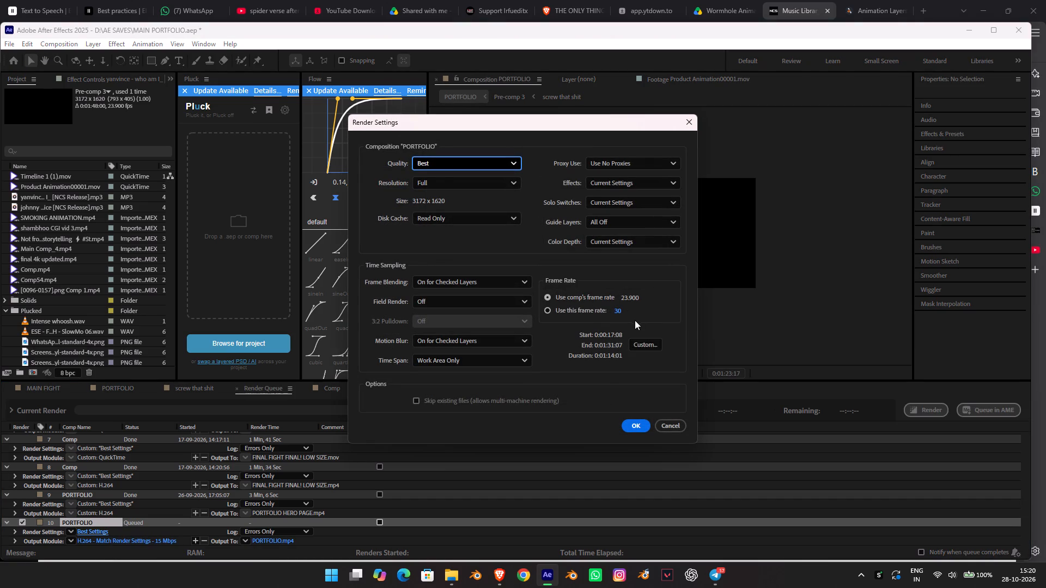
pyautogui.click(643, 348)
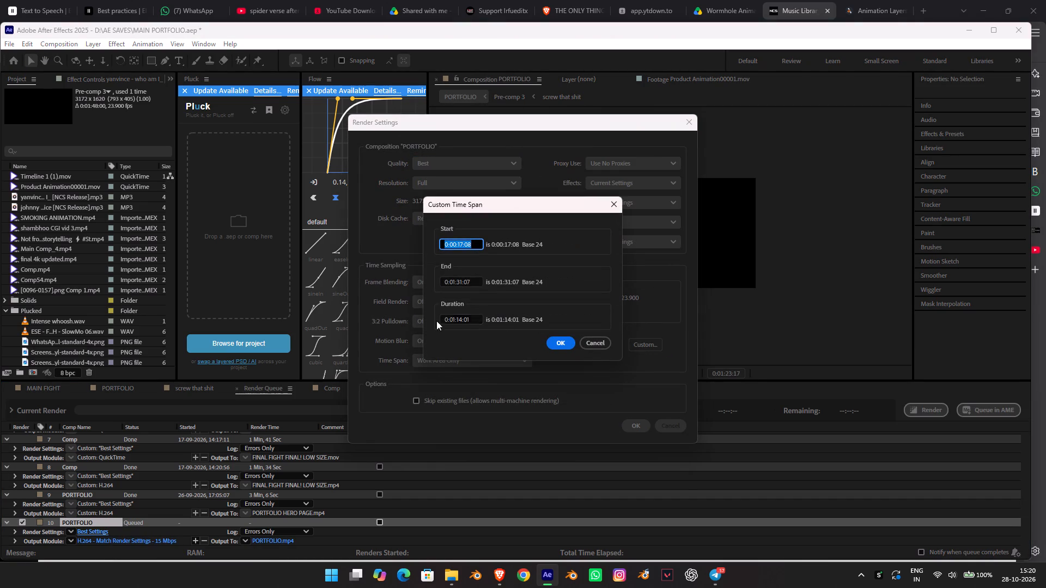
pyautogui.click(466, 287)
pyautogui.click(469, 283)
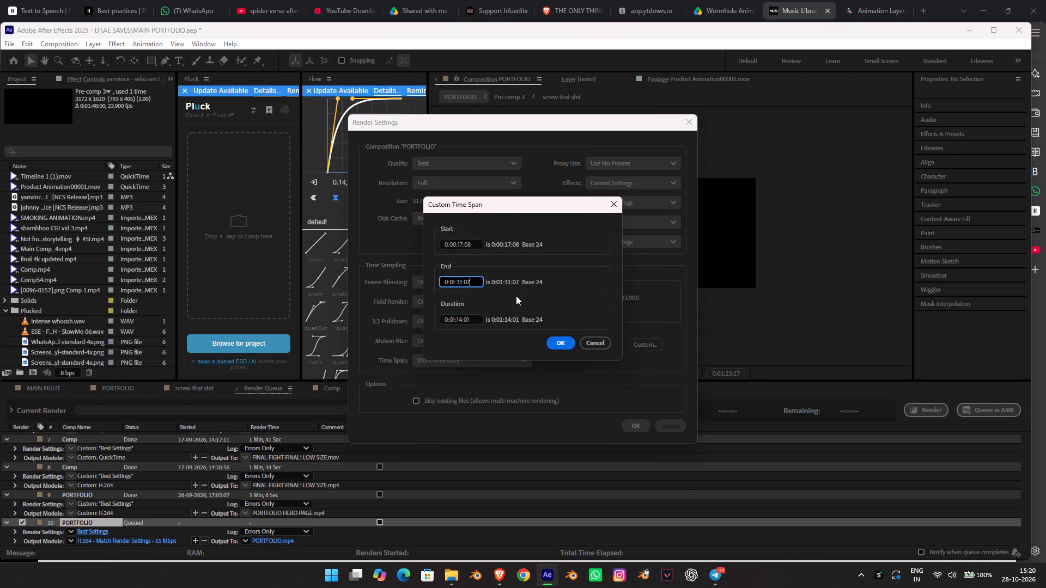
pyautogui.hotkey('ctrl', 'a')
pyautogui.hotkey('ctrl', 'v')
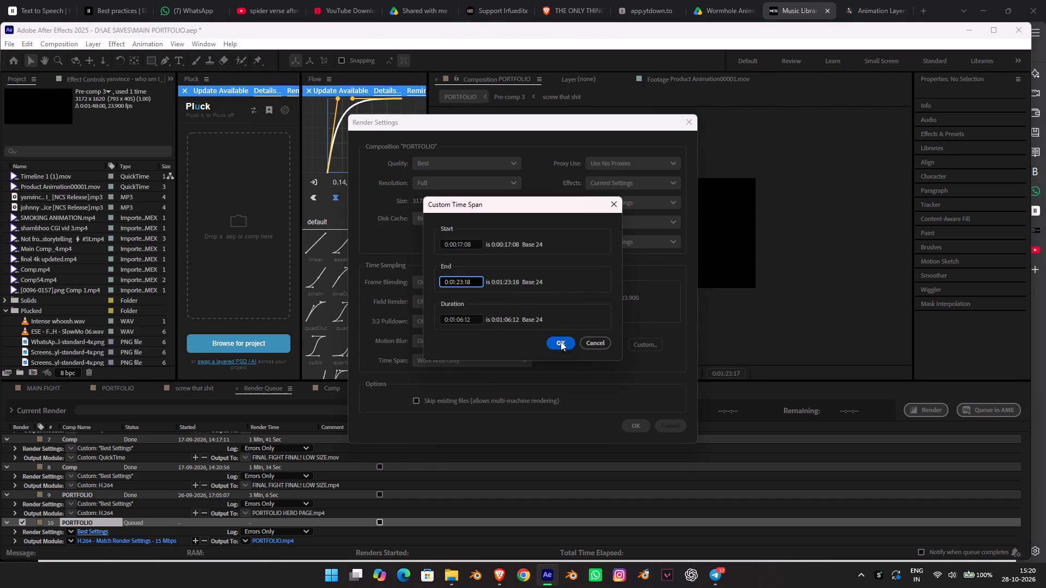
pyautogui.click(561, 341)
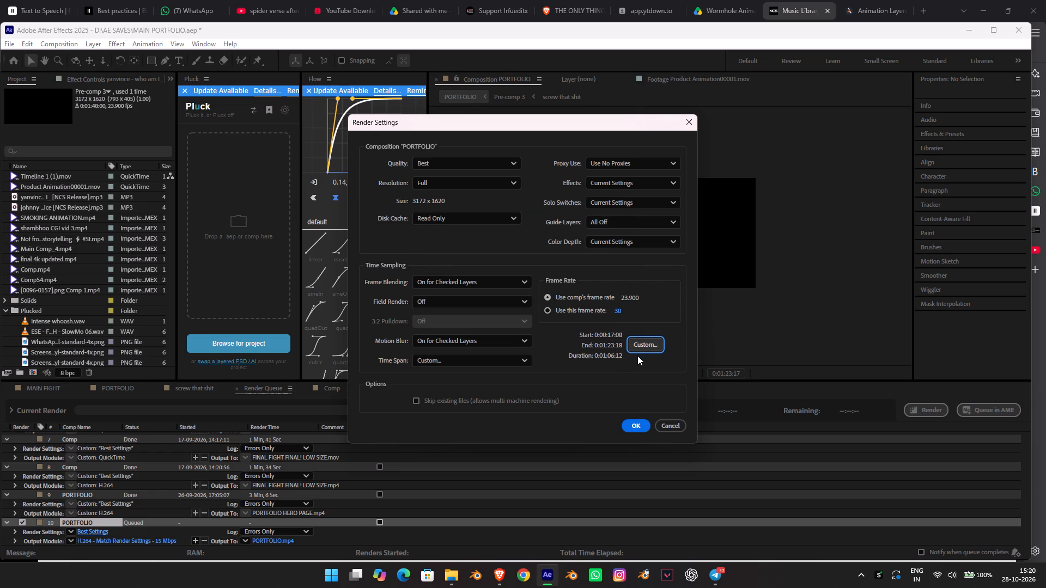
pyautogui.click(630, 415)
pyautogui.click(634, 423)
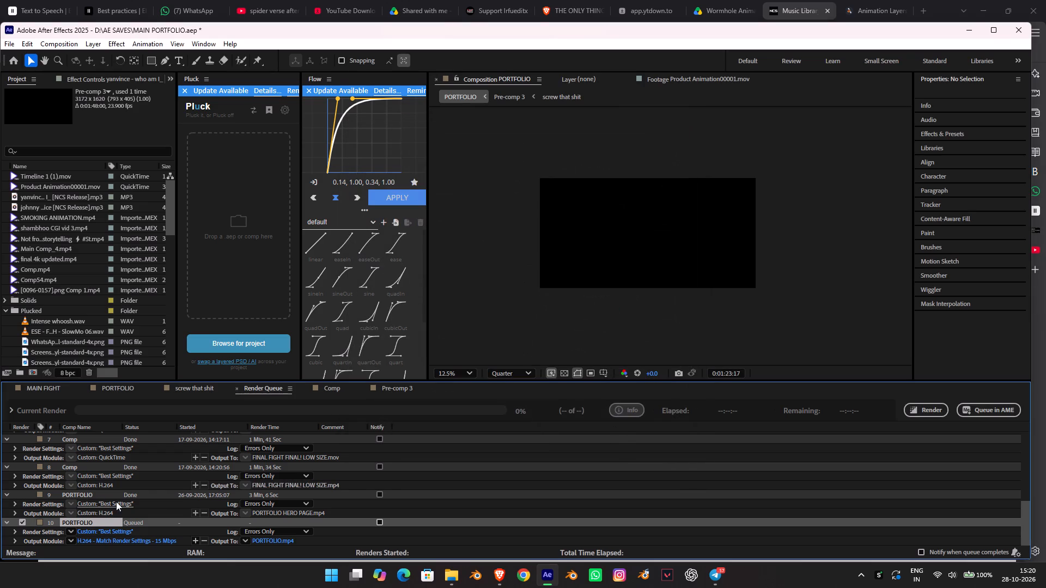
# Check where the title intro starts in the PORTFOLIO timeline, and return to the render queue.
pyautogui.scroll(-2, 149, 500)
pyautogui.click(129, 387)
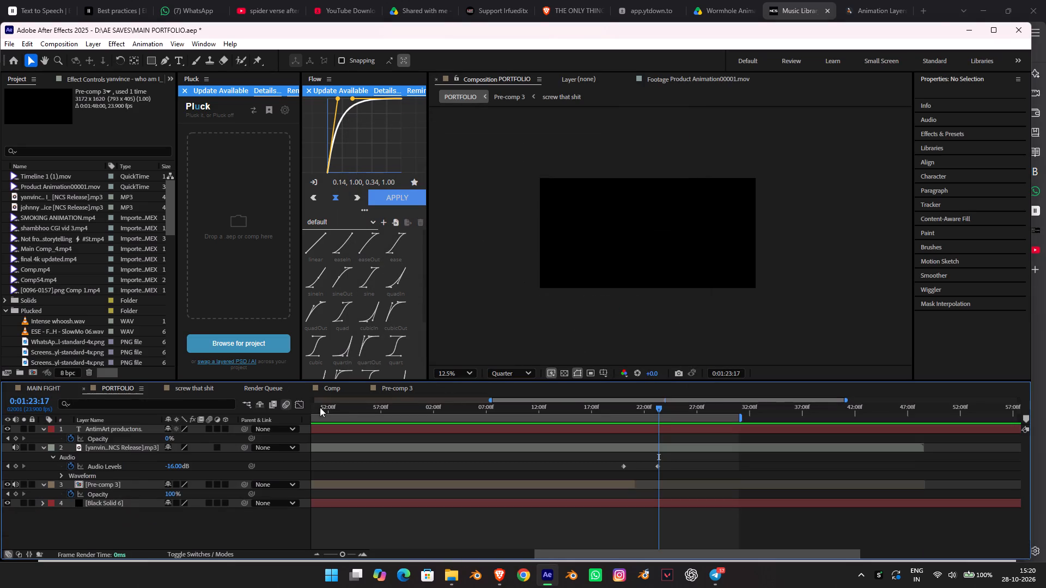
pyautogui.moveTo(341, 408); pyautogui.dragTo(41, 392)
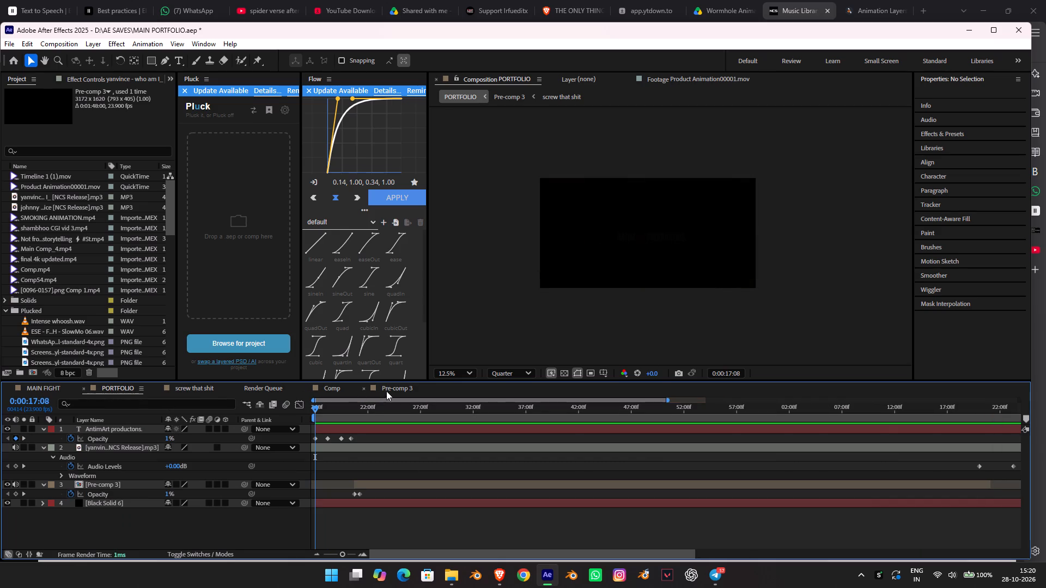
pyautogui.click(256, 384)
pyautogui.scroll(-3, 107, 474)
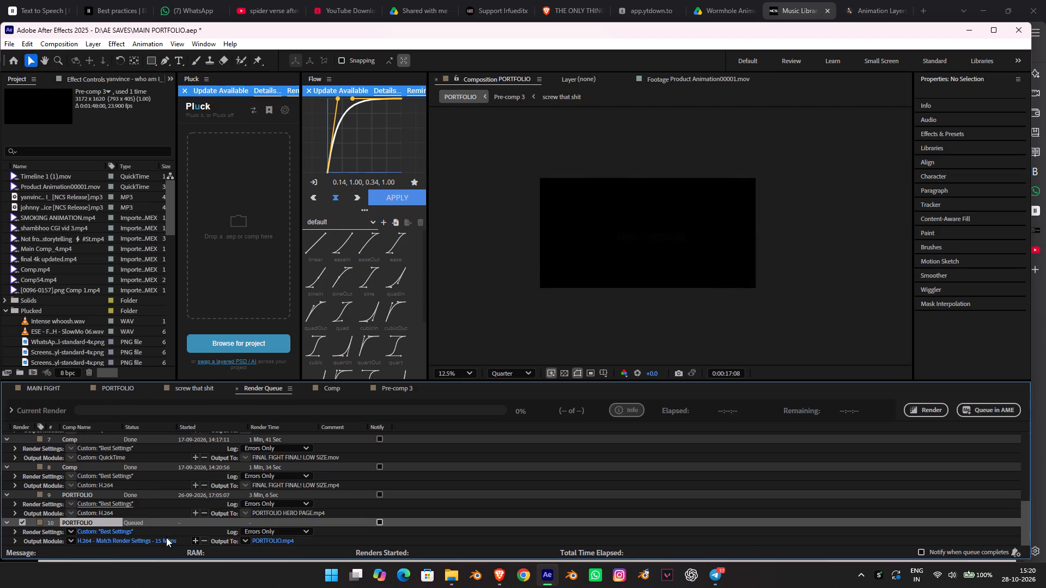
# Change the output format of the queued PORTFOLIO item to QuickTime, keeping the post-render action at None.
pyautogui.click(164, 538)
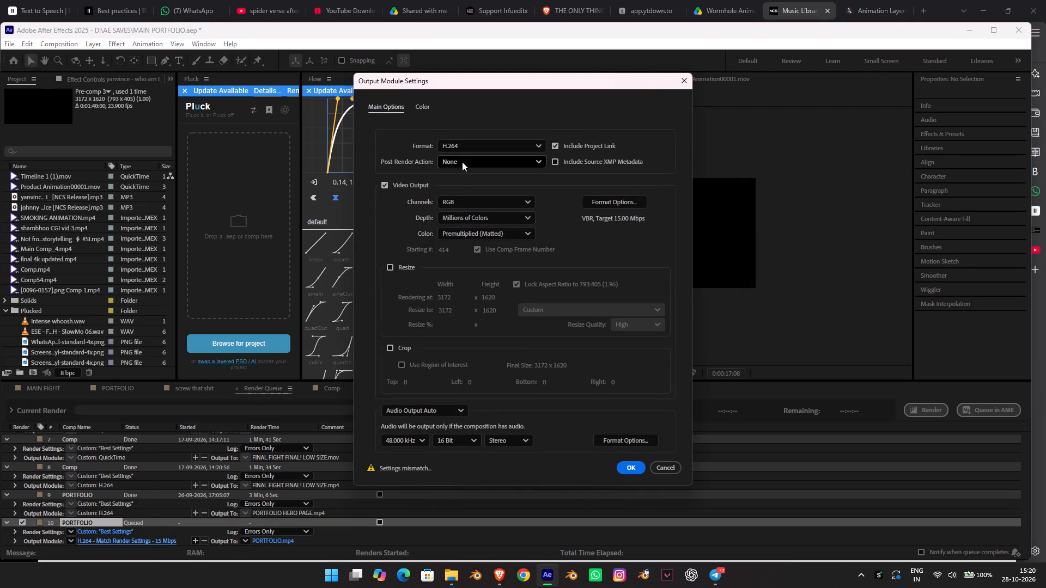
pyautogui.click(481, 147)
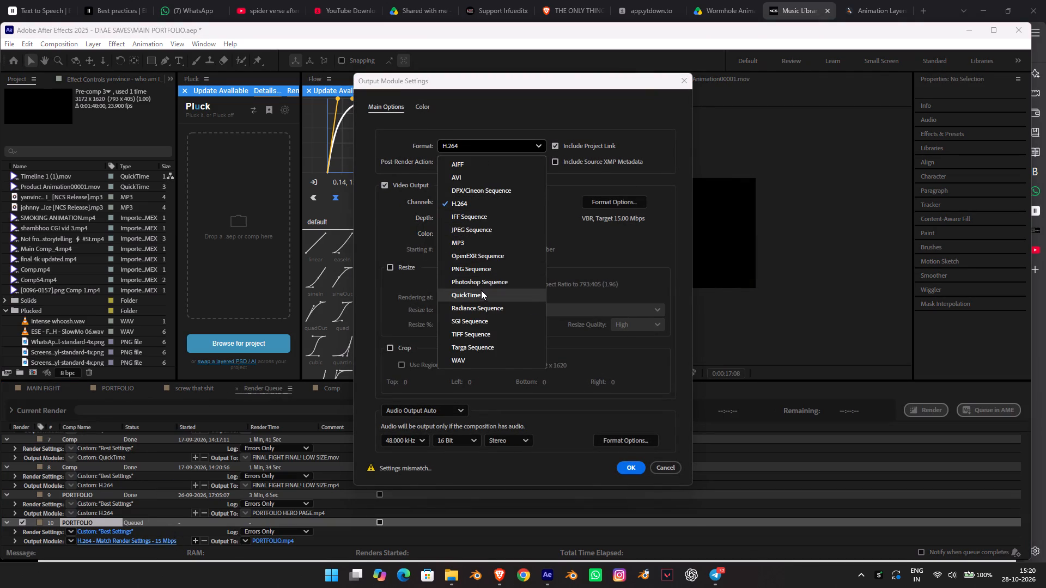
pyautogui.click(481, 290)
pyautogui.click(510, 167)
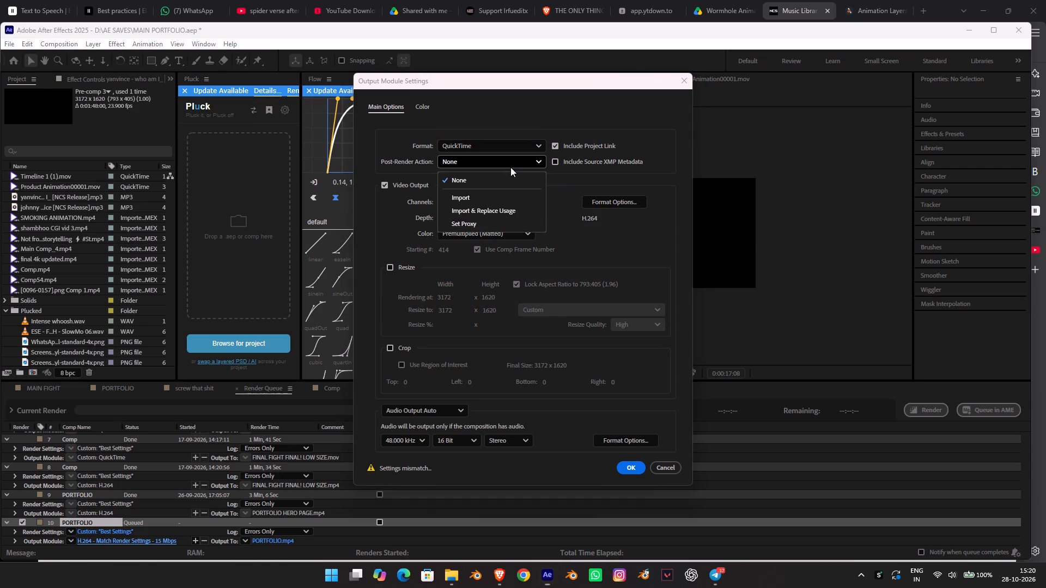
pyautogui.click(518, 168)
# Set the QuickTime H.264 target bitrate to about 130 Mbps and apply the output module settings.
pyautogui.click(618, 218)
pyautogui.click(614, 209)
pyautogui.click(612, 200)
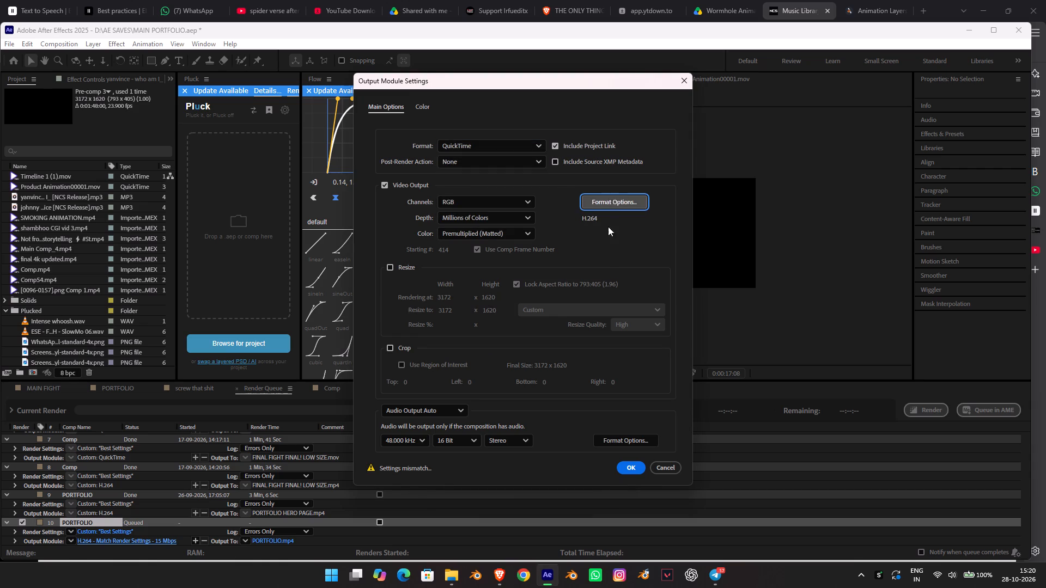
pyautogui.moveTo(571, 391); pyautogui.dragTo(513, 396)
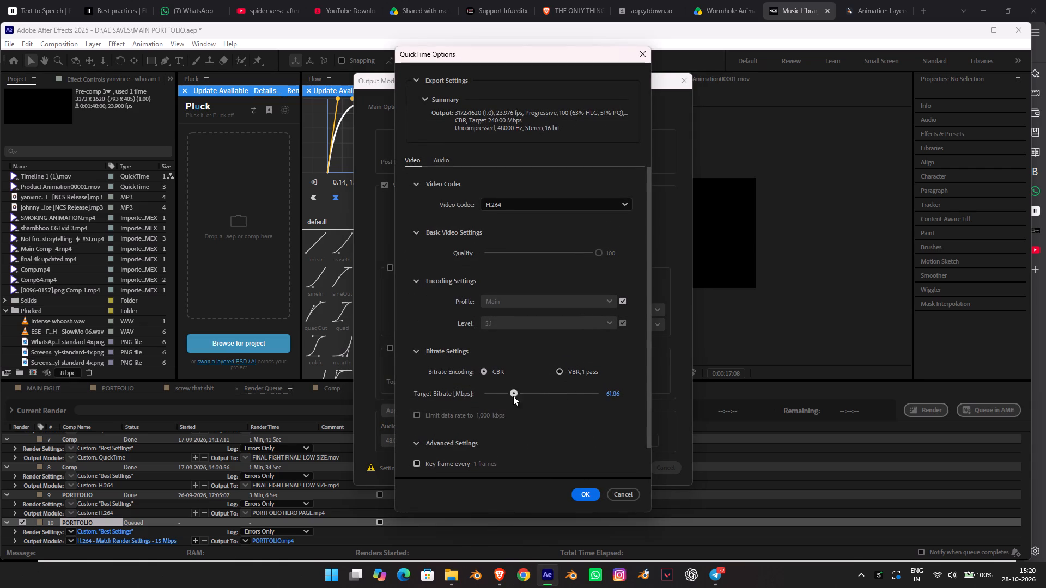
pyautogui.moveTo(513, 396); pyautogui.dragTo(548, 397)
pyautogui.moveTo(548, 397); pyautogui.dragTo(546, 397)
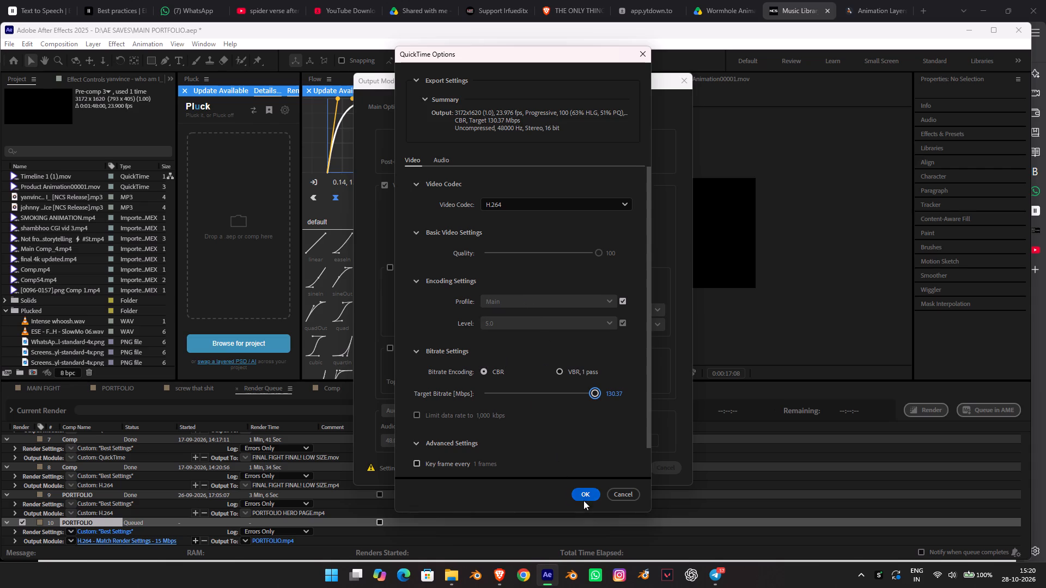
pyautogui.click(583, 500)
pyautogui.click(583, 344)
pyautogui.click(586, 330)
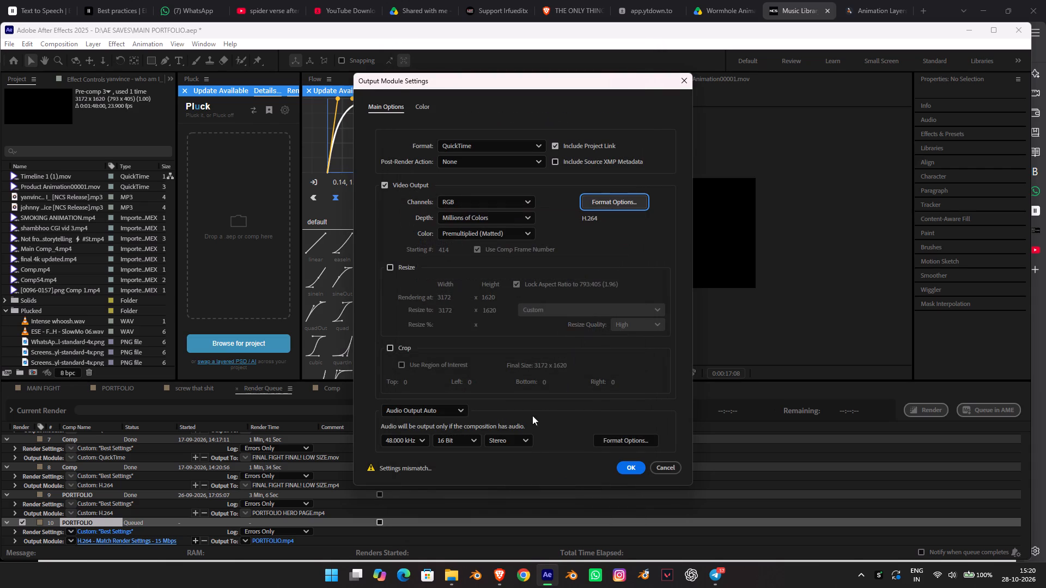
pyautogui.click(636, 468)
# Set the queued PORTFOLIO item's output file to "new PORTFOLIO" in the RENDERS folder on New Volume (D:).
pyautogui.click(278, 538)
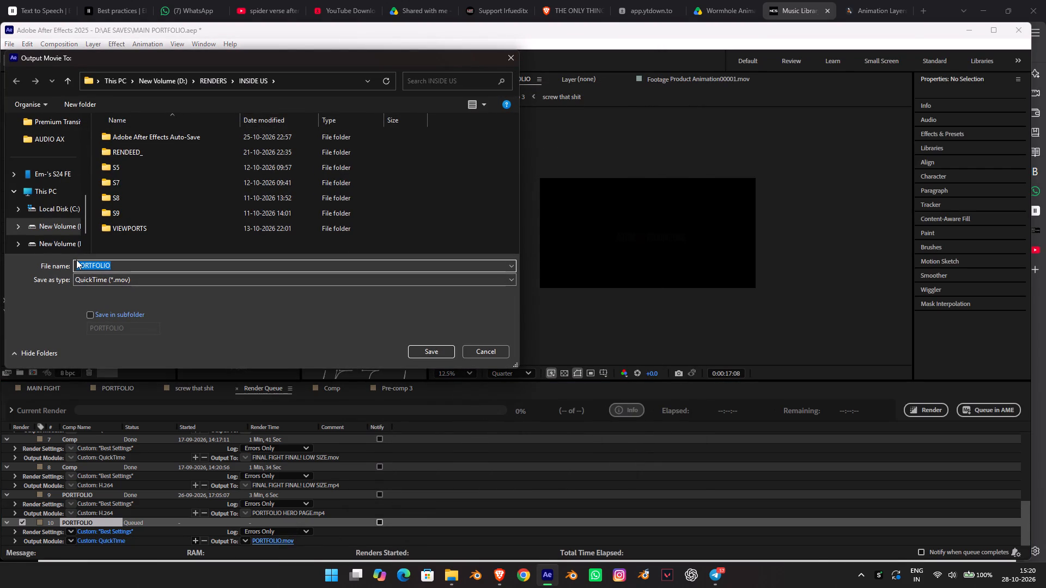
pyautogui.click(201, 82)
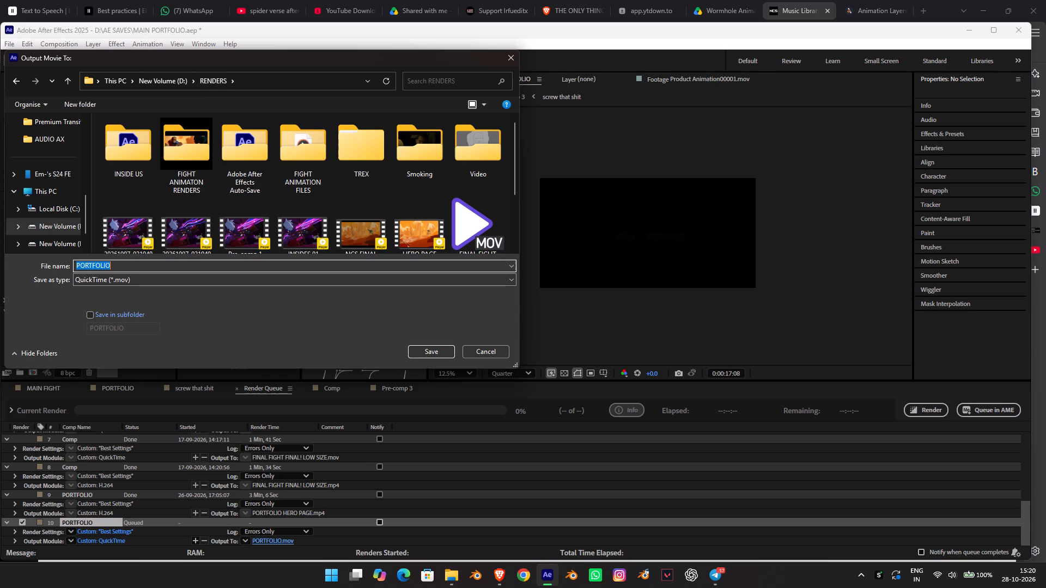
pyautogui.click(75, 268)
pyautogui.write('new')
pyautogui.press('space')
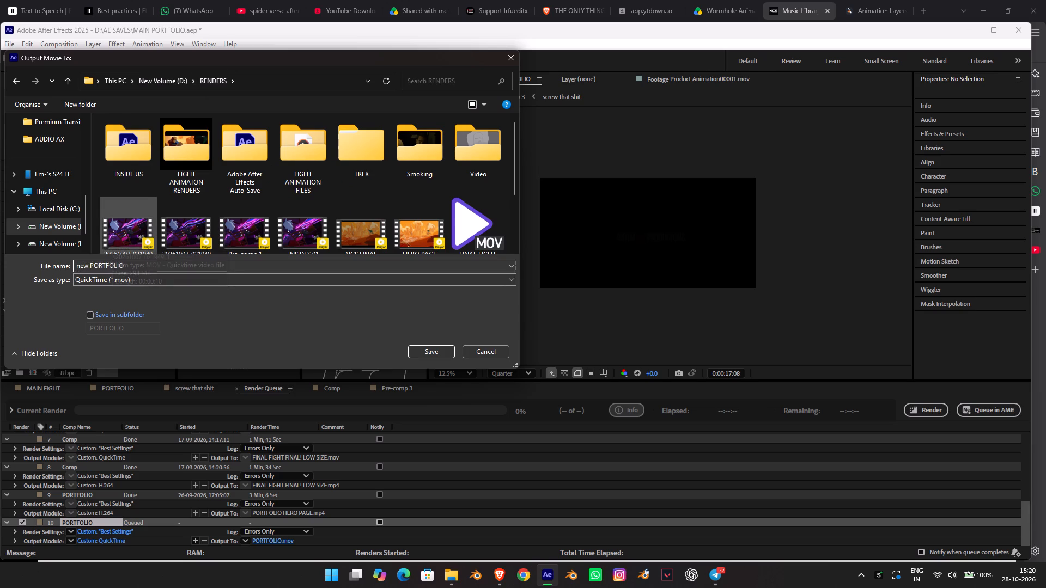
pyautogui.press('Return')
# Start rendering the queued PORTFOLIO item.
pyautogui.click(921, 410)
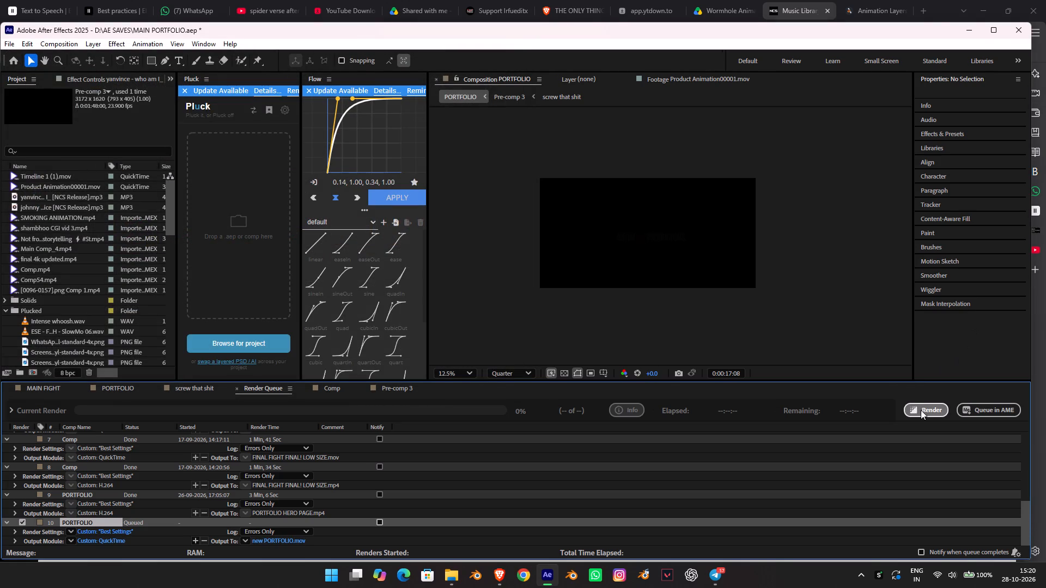